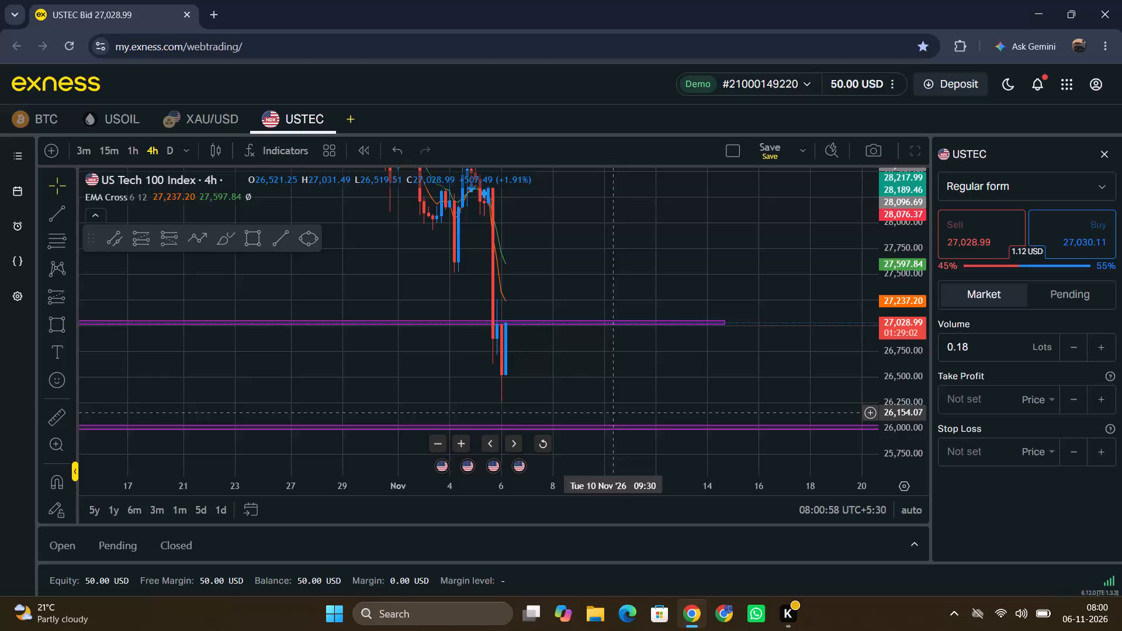
Examine the US Tech 100 four-hour price history back to early 2026 around the existing purple zones.
{"action": "left_click_drag", "start_coordinate": [622, 400], "coordinate": [773, 466]}
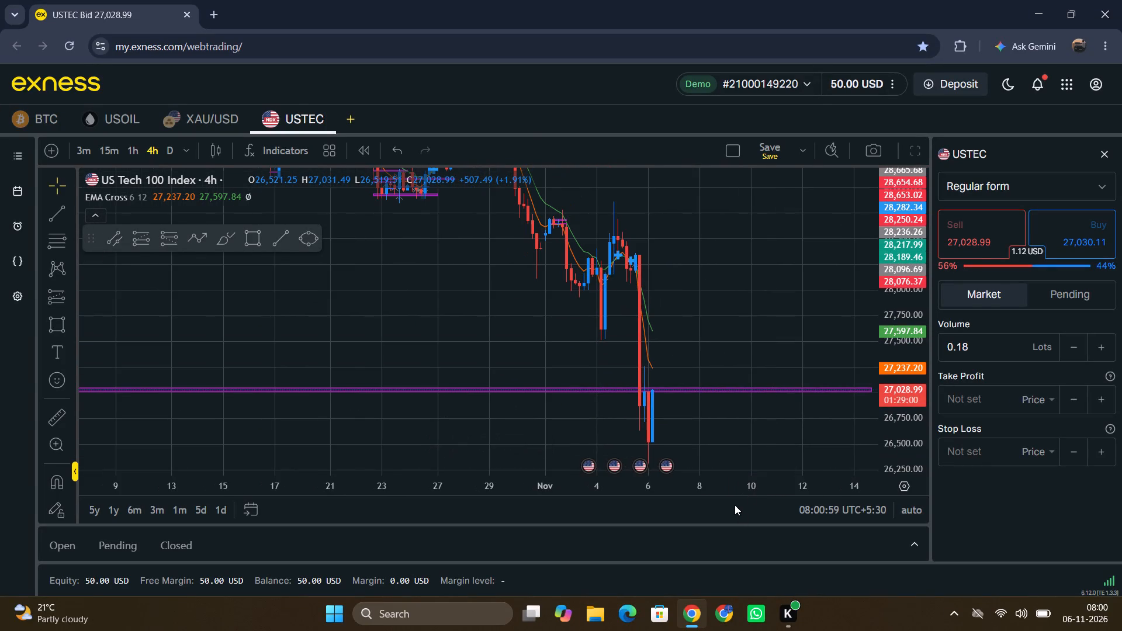
{"action": "left_click_drag", "start_coordinate": [733, 490], "coordinate": [626, 511]}
{"action": "left_click_drag", "start_coordinate": [400, 487], "coordinate": [650, 477]}
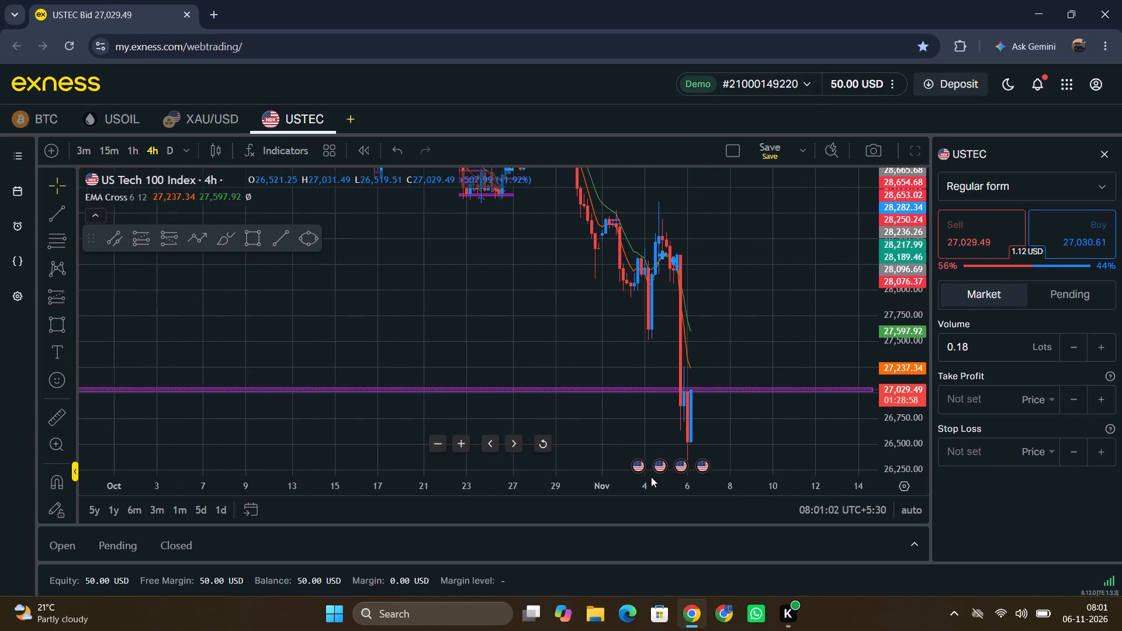
{"action": "left_click_drag", "start_coordinate": [902, 206], "coordinate": [897, 353]}
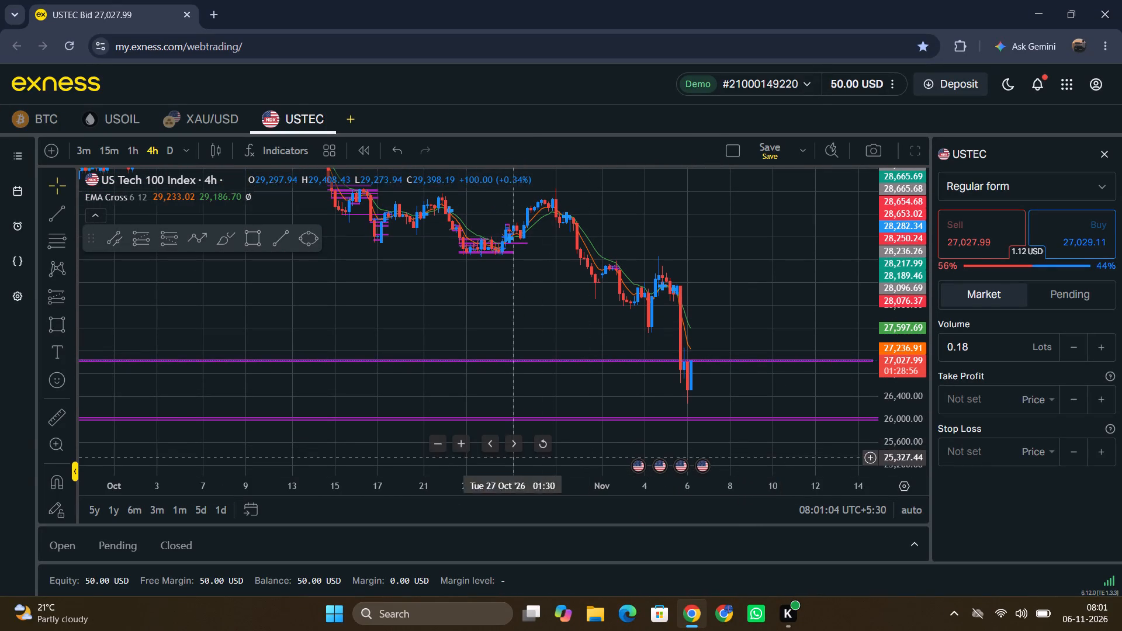
{"action": "left_click_drag", "start_coordinate": [388, 482], "coordinate": [576, 496]}
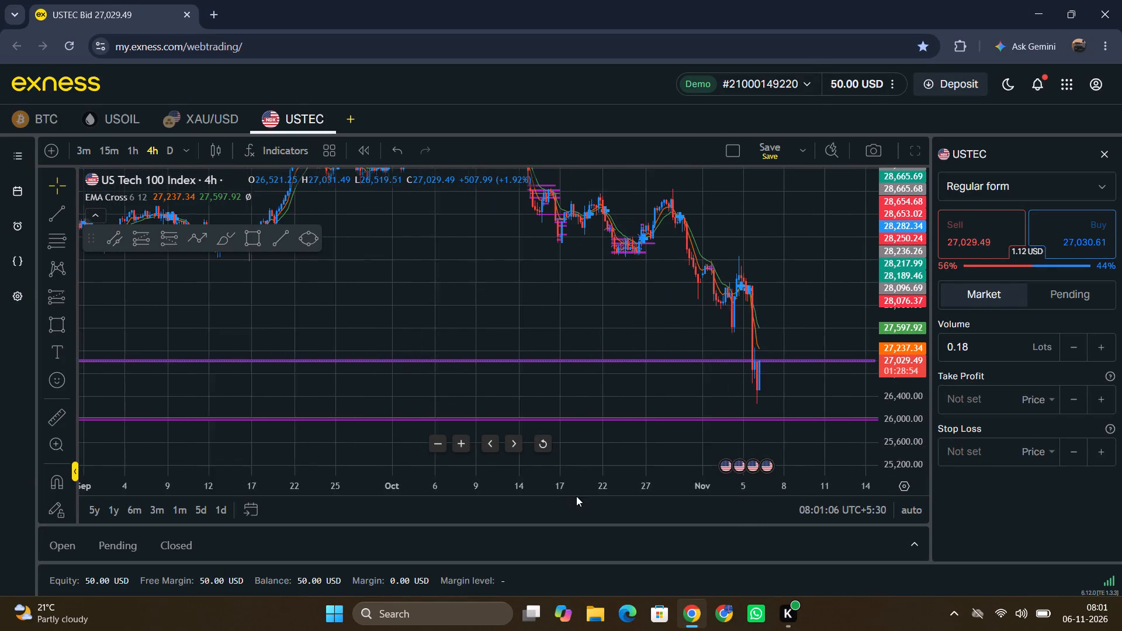
{"action": "left_click_drag", "start_coordinate": [576, 496], "coordinate": [761, 495]}
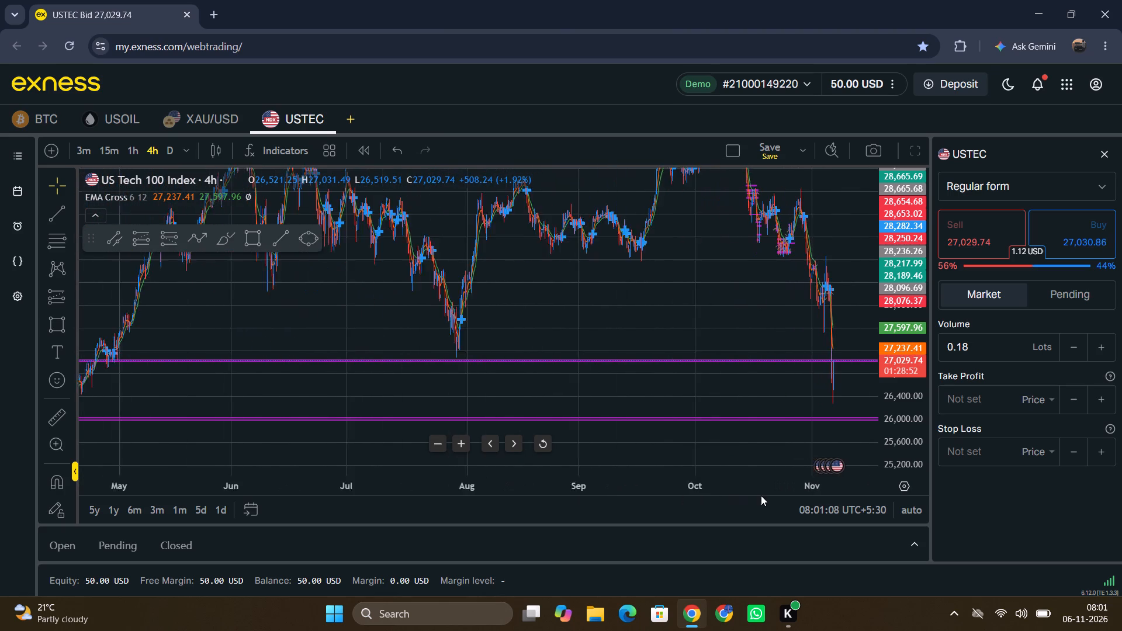
{"action": "left_click_drag", "start_coordinate": [761, 495], "coordinate": [792, 492]}
{"action": "left_click_drag", "start_coordinate": [668, 379], "coordinate": [785, 436]}
{"action": "left_click_drag", "start_coordinate": [678, 491], "coordinate": [596, 479]}
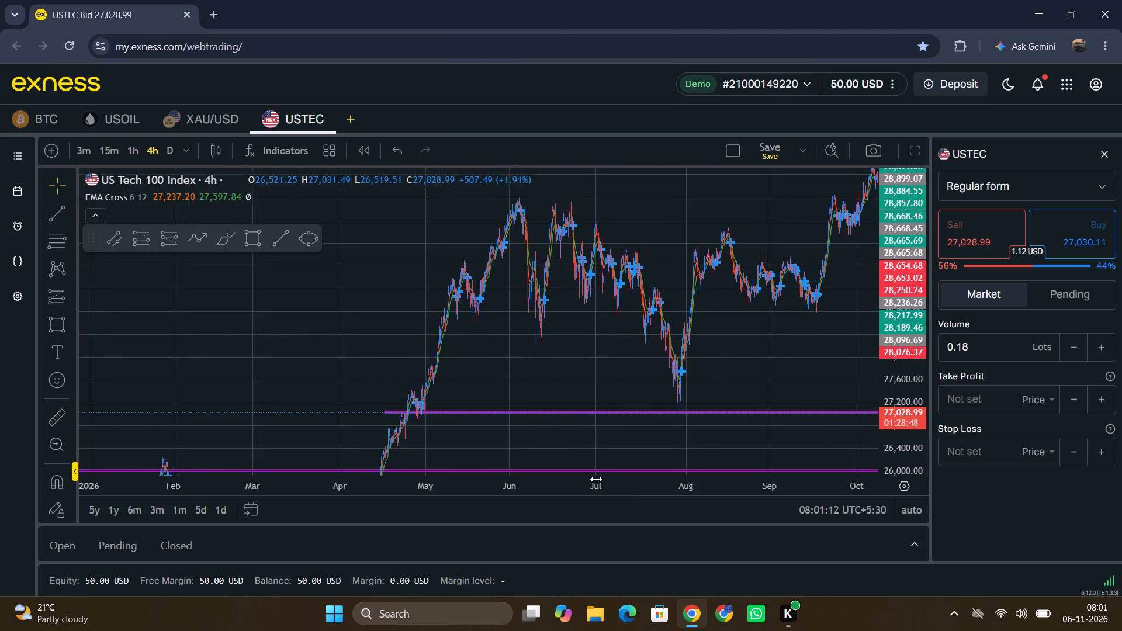
{"action": "left_click_drag", "start_coordinate": [596, 479], "coordinate": [462, 531]}
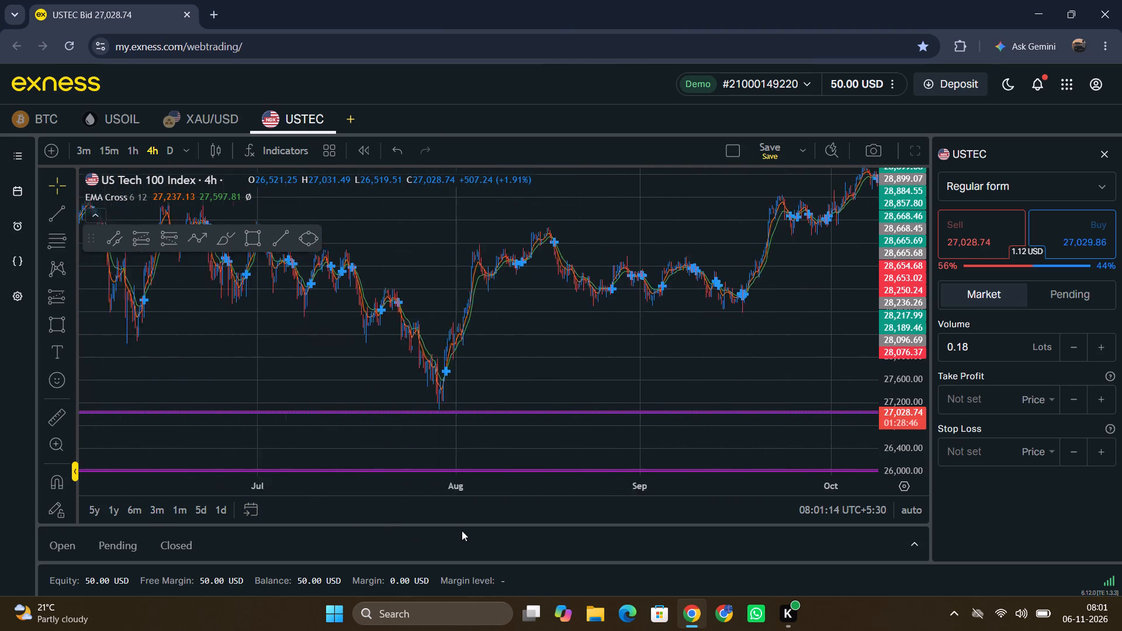
{"action": "left_click_drag", "start_coordinate": [462, 531], "coordinate": [542, 523]}
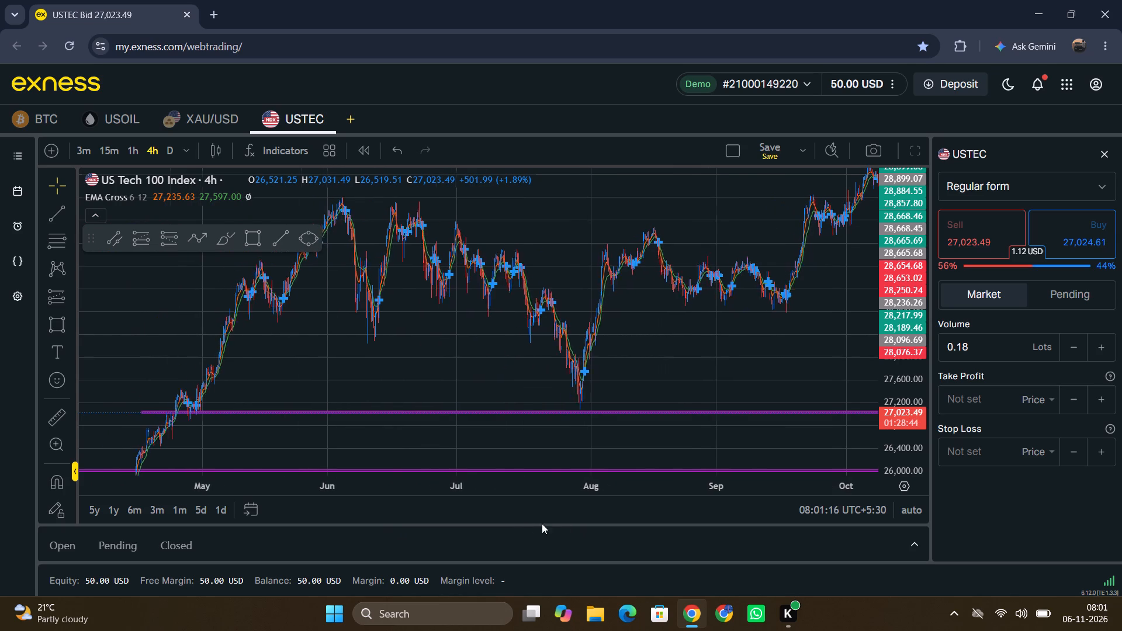
{"action": "left_click_drag", "start_coordinate": [542, 523], "coordinate": [400, 515]}
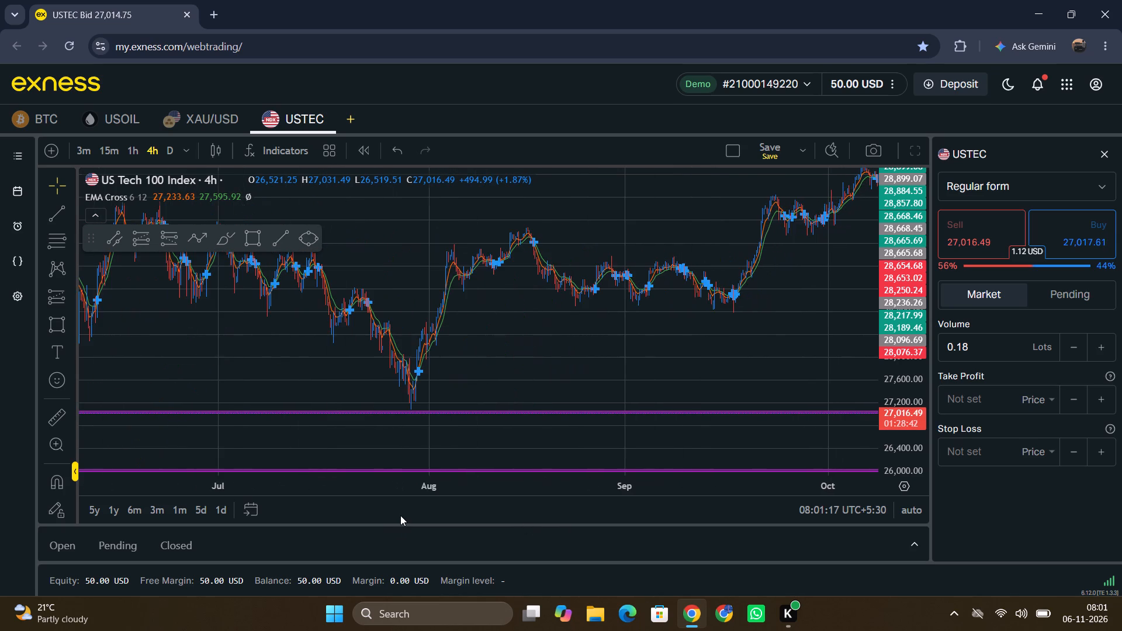
{"action": "left_click_drag", "start_coordinate": [400, 515], "coordinate": [532, 519]}
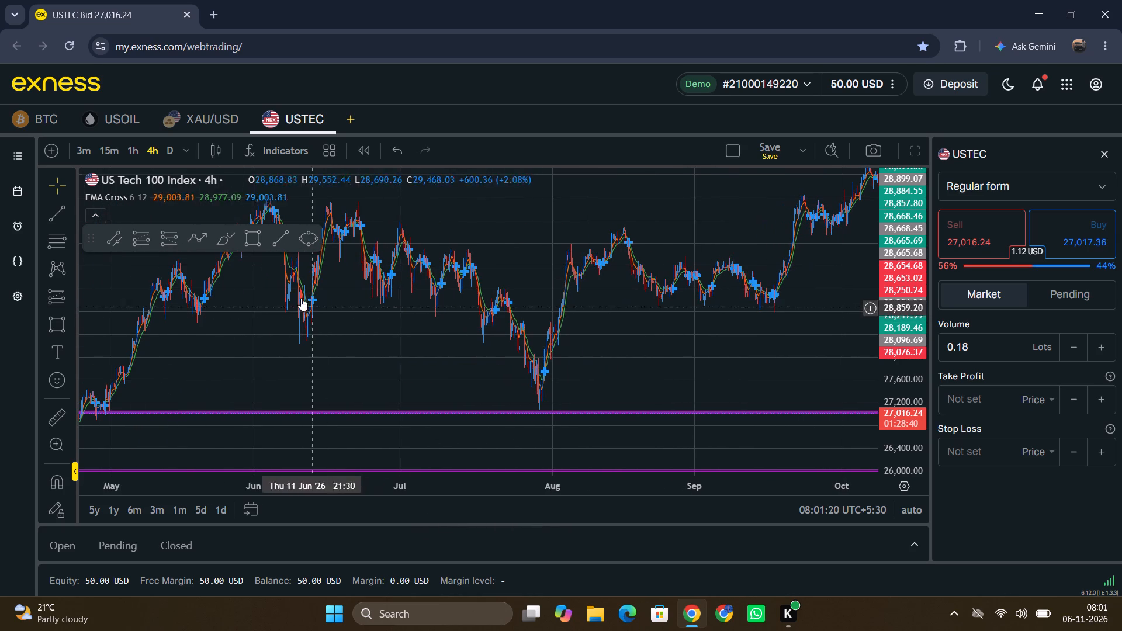
Draw a thin rectangle zone from 4 May '26 at about 28,411 to 17 Aug '26 at about 28,360.
{"action": "left_click", "coordinate": [250, 240]}
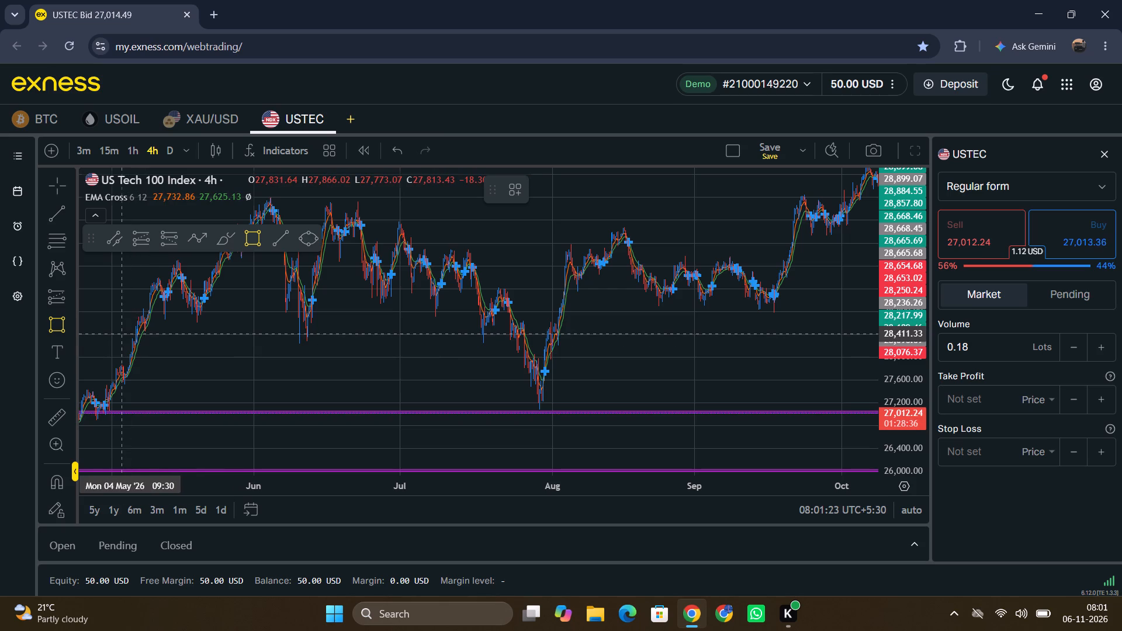
{"action": "left_click_drag", "start_coordinate": [122, 334], "coordinate": [536, 345]}
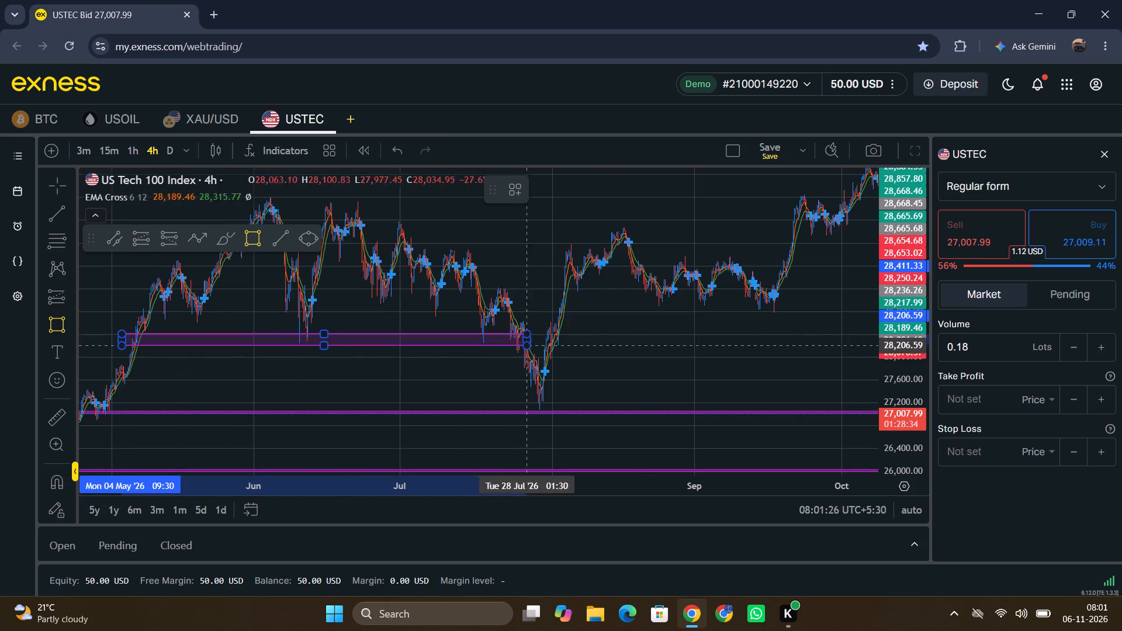
{"action": "left_click_drag", "start_coordinate": [536, 345], "coordinate": [622, 336]}
{"action": "left_click", "coordinate": [622, 336]}
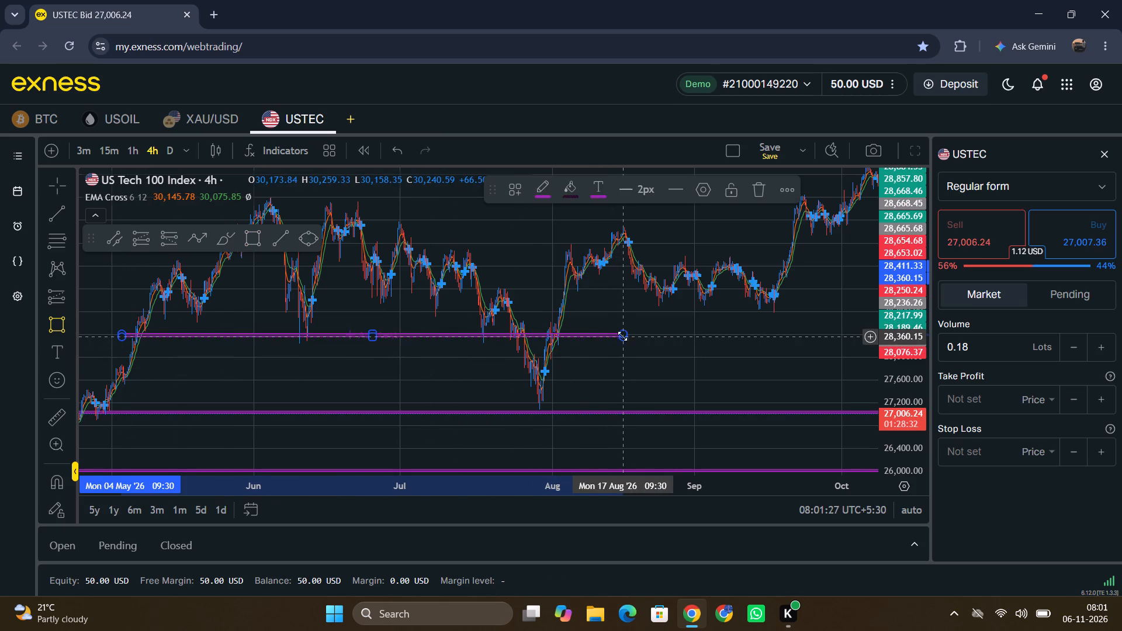
Extend the new rectangle past the latest candles to about 14 Nov '26, with its lower edge at about 28,347.
{"action": "left_click_drag", "start_coordinate": [656, 353], "coordinate": [238, 335]}
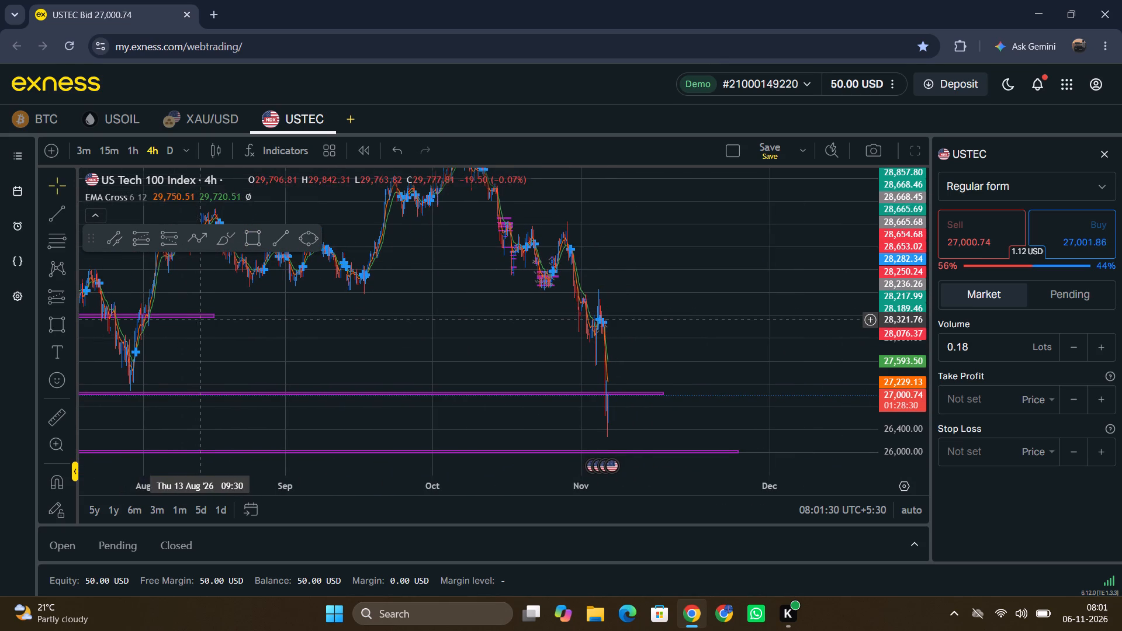
{"action": "left_click_drag", "start_coordinate": [213, 314], "coordinate": [393, 320]}
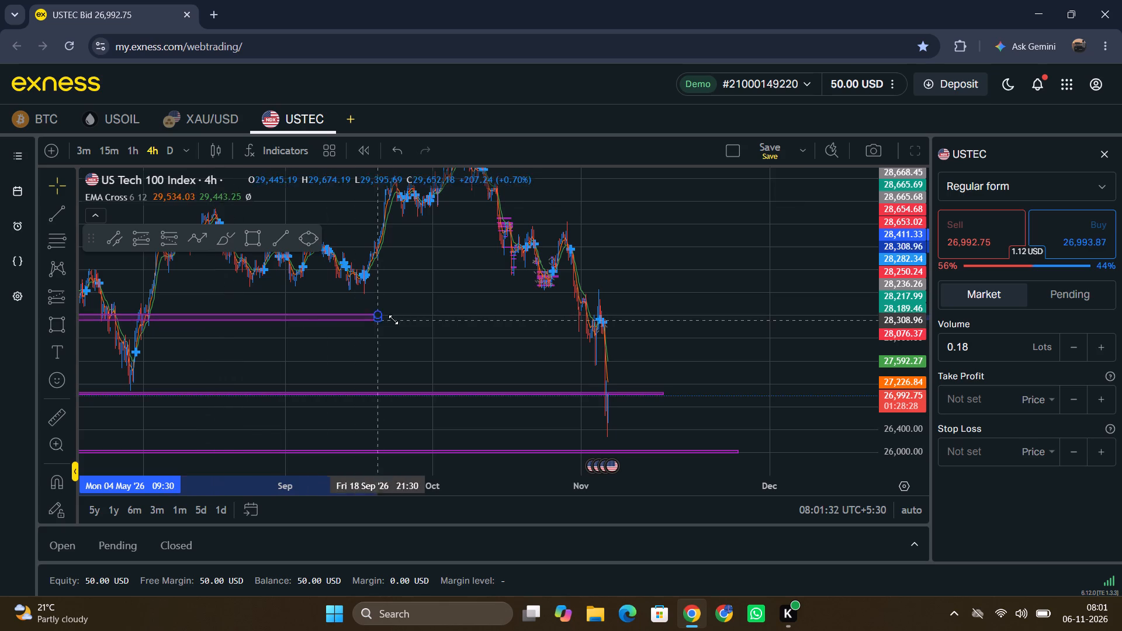
{"action": "left_click_drag", "start_coordinate": [393, 320], "coordinate": [684, 319]}
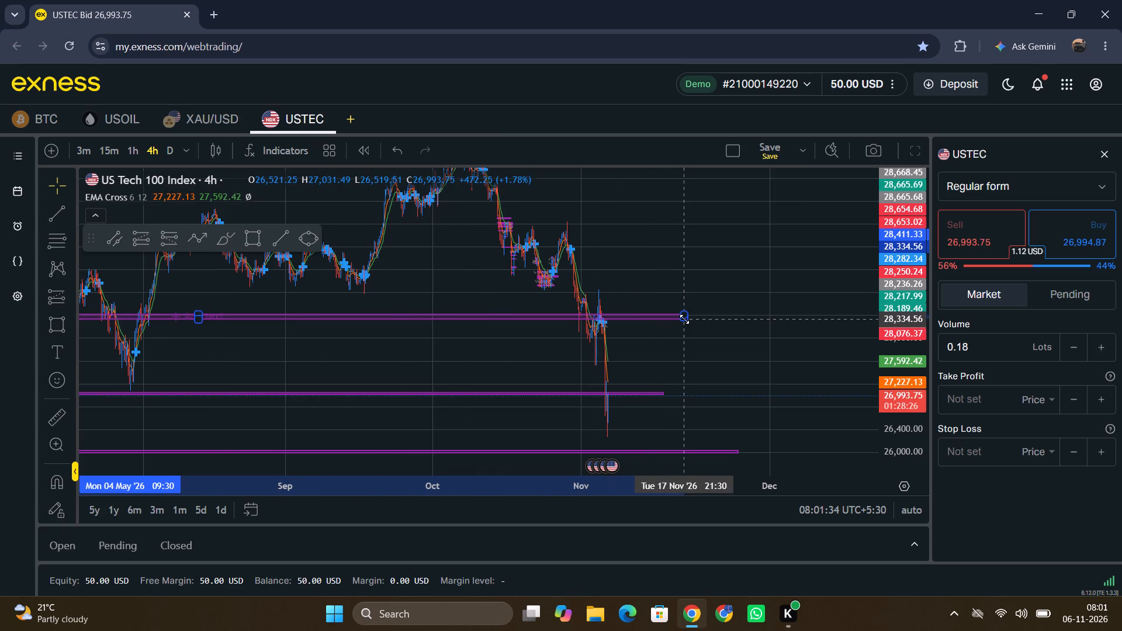
{"action": "left_click_drag", "start_coordinate": [684, 319], "coordinate": [685, 319]}
{"action": "left_click", "coordinate": [685, 319]}
{"action": "left_click_drag", "start_coordinate": [683, 319], "coordinate": [674, 319]}
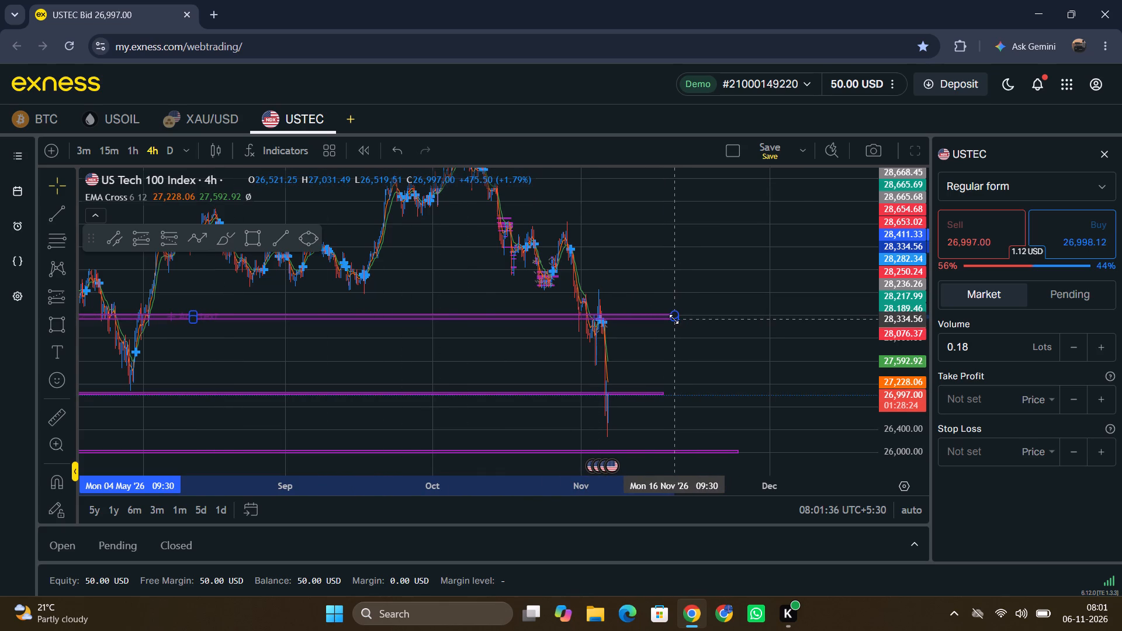
{"action": "left_click_drag", "start_coordinate": [674, 319], "coordinate": [673, 319]}
{"action": "left_click_drag", "start_coordinate": [674, 320], "coordinate": [669, 322]}
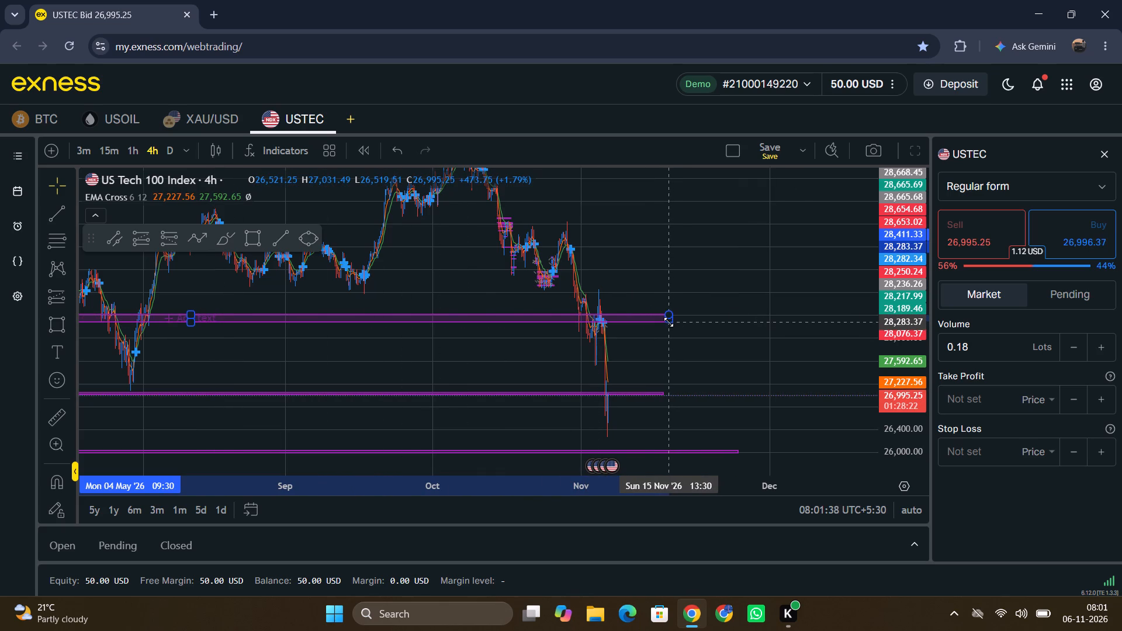
{"action": "left_click_drag", "start_coordinate": [669, 322], "coordinate": [662, 318]}
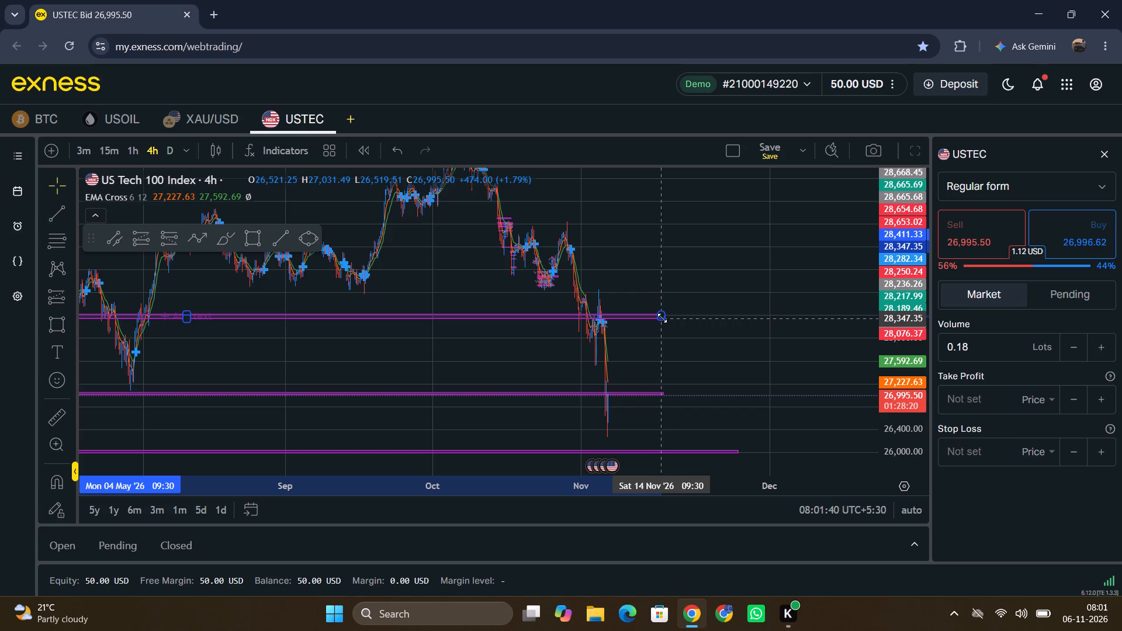
{"action": "left_click_drag", "start_coordinate": [662, 318], "coordinate": [664, 317]}
Move the upper rectangle zone down to span about 28,319 to 28,268, aligning it with the July price swings.
{"action": "left_click_drag", "start_coordinate": [674, 345], "coordinate": [778, 356]}
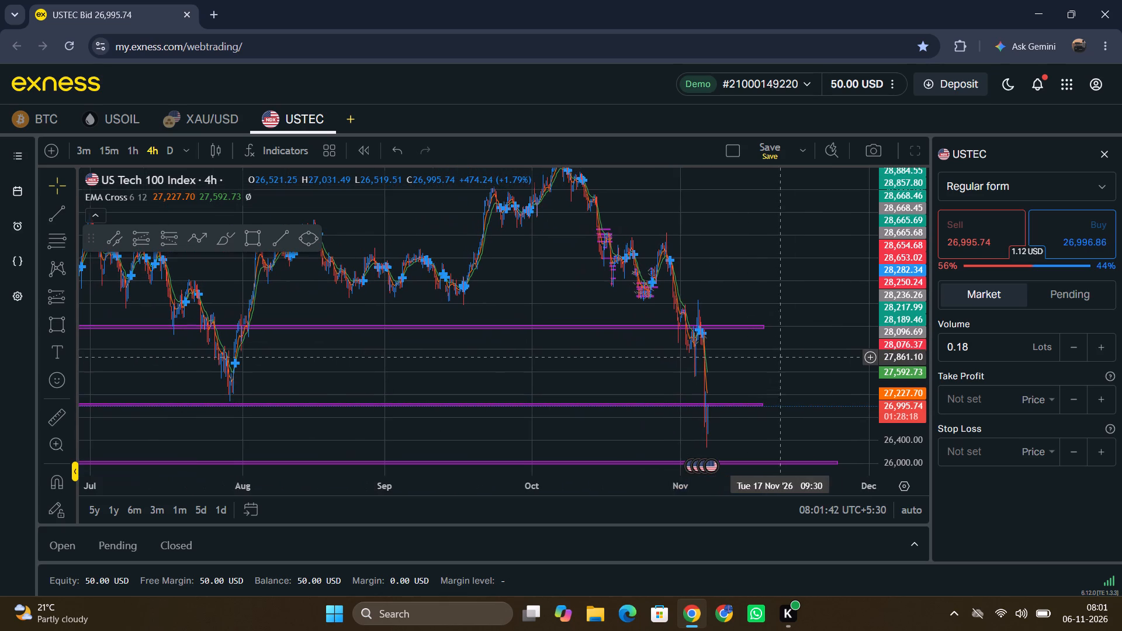
{"action": "left_click_drag", "start_coordinate": [707, 485], "coordinate": [421, 465]}
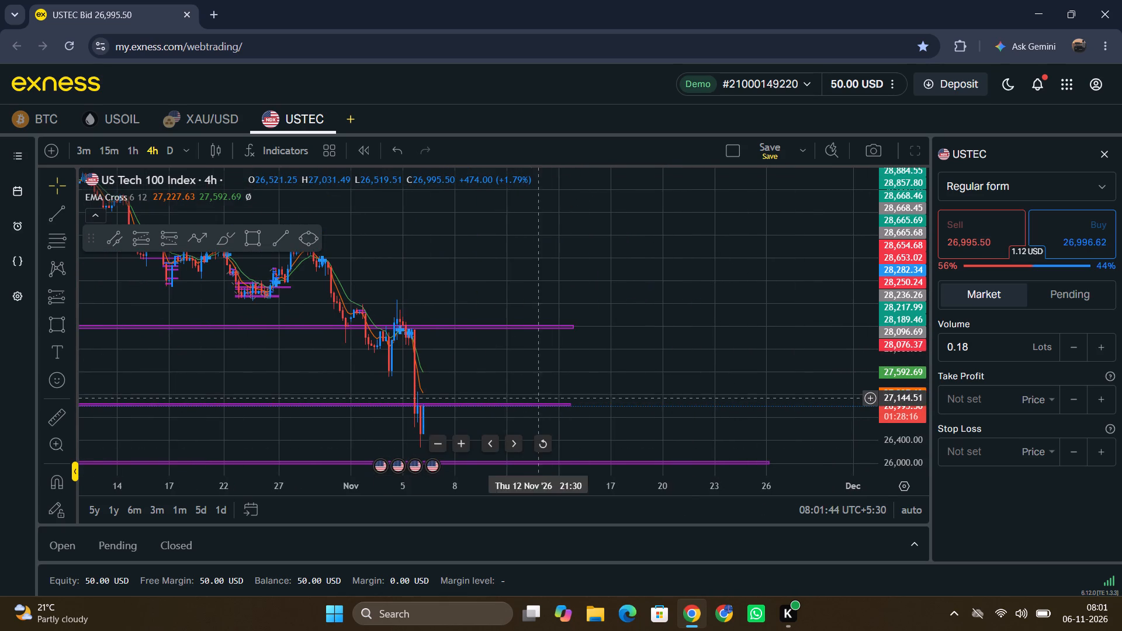
{"action": "left_click_drag", "start_coordinate": [573, 392], "coordinate": [564, 375]}
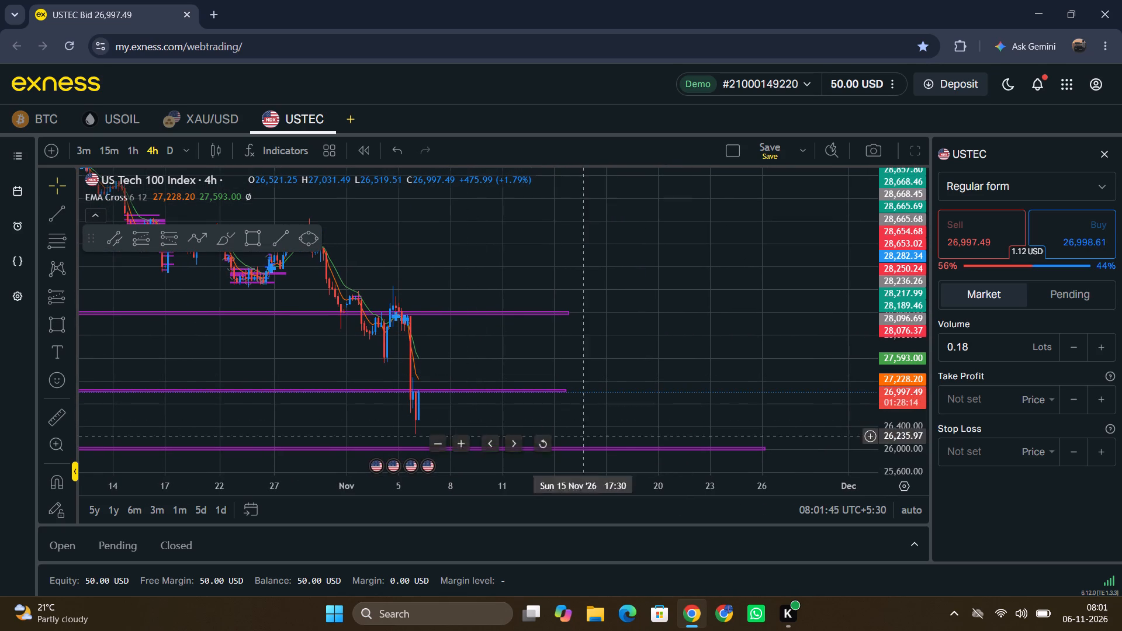
{"action": "left_click_drag", "start_coordinate": [498, 483], "coordinate": [787, 507]}
{"action": "left_click_drag", "start_coordinate": [797, 508], "coordinate": [532, 501]}
{"action": "left_click_drag", "start_coordinate": [612, 487], "coordinate": [280, 463]}
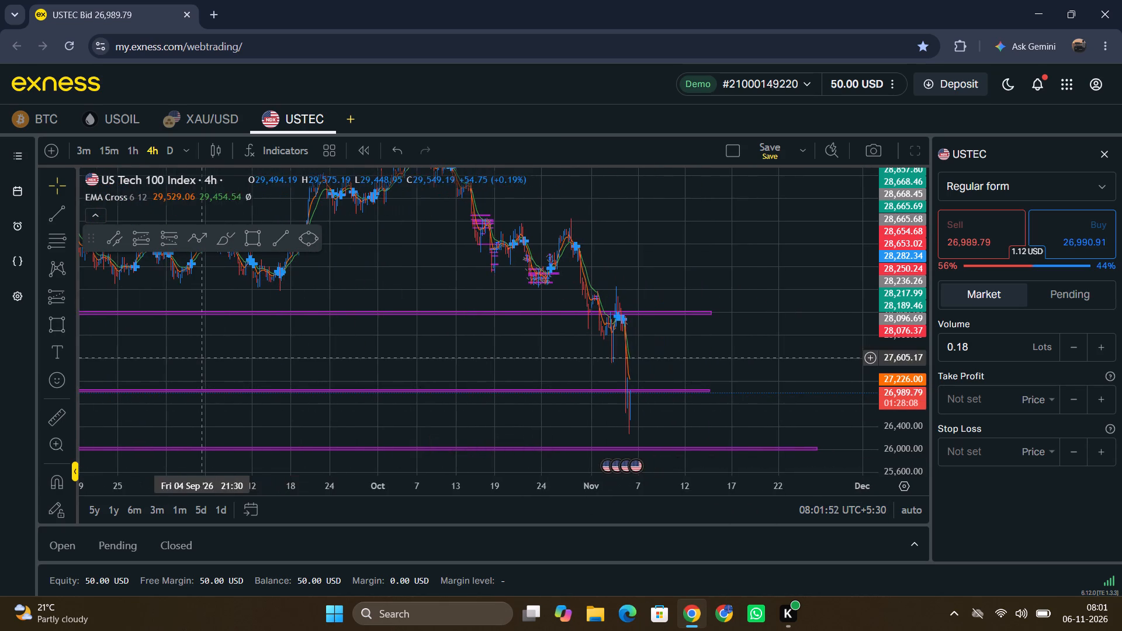
{"action": "left_click_drag", "start_coordinate": [233, 335], "coordinate": [1075, 376]}
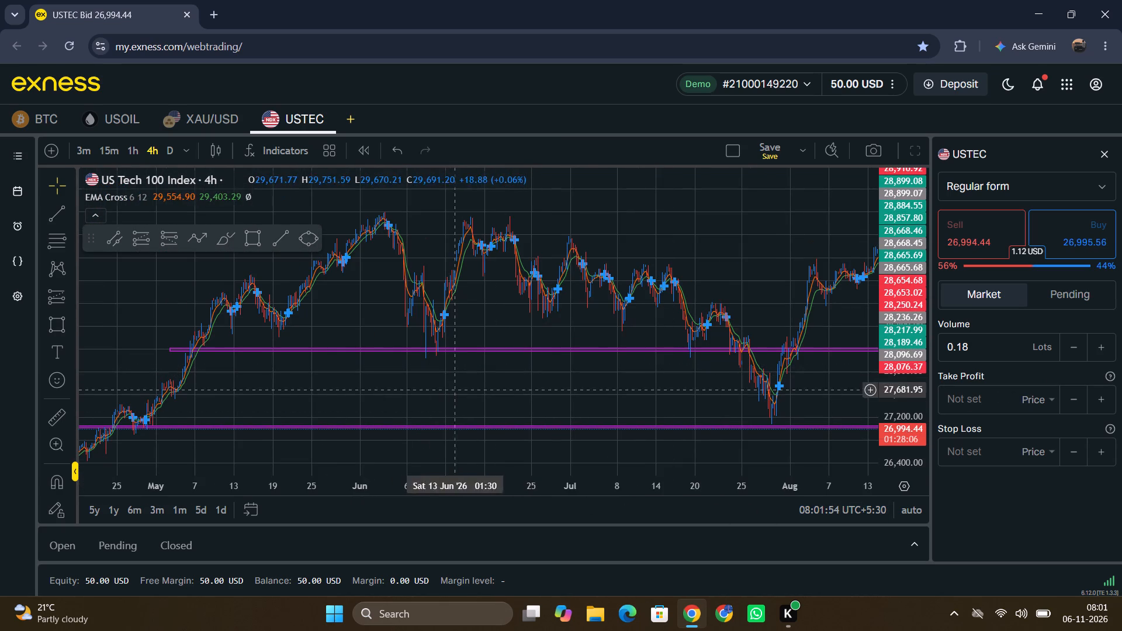
{"action": "left_click_drag", "start_coordinate": [894, 411], "coordinate": [899, 328]}
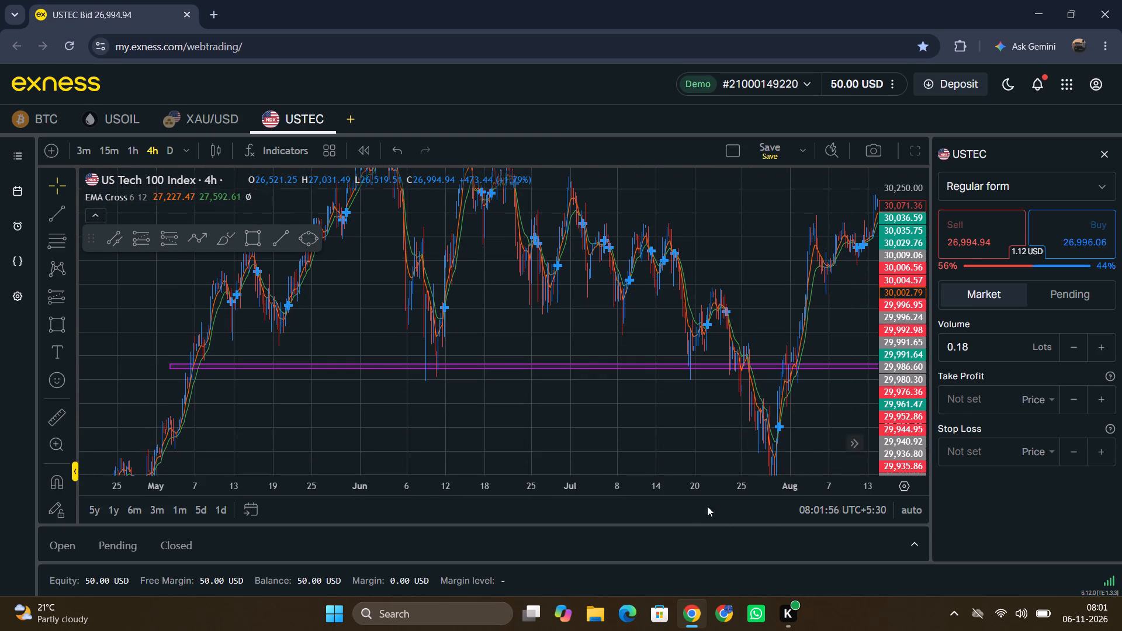
{"action": "left_click_drag", "start_coordinate": [694, 493], "coordinate": [449, 486]}
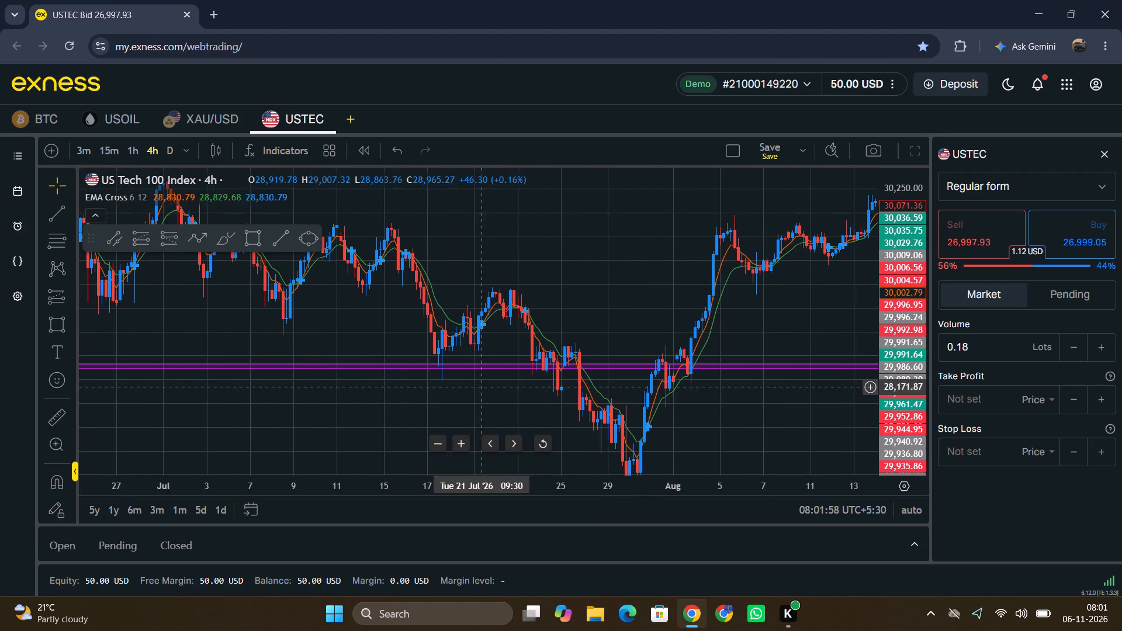
{"action": "left_click_drag", "start_coordinate": [487, 384], "coordinate": [467, 296]}
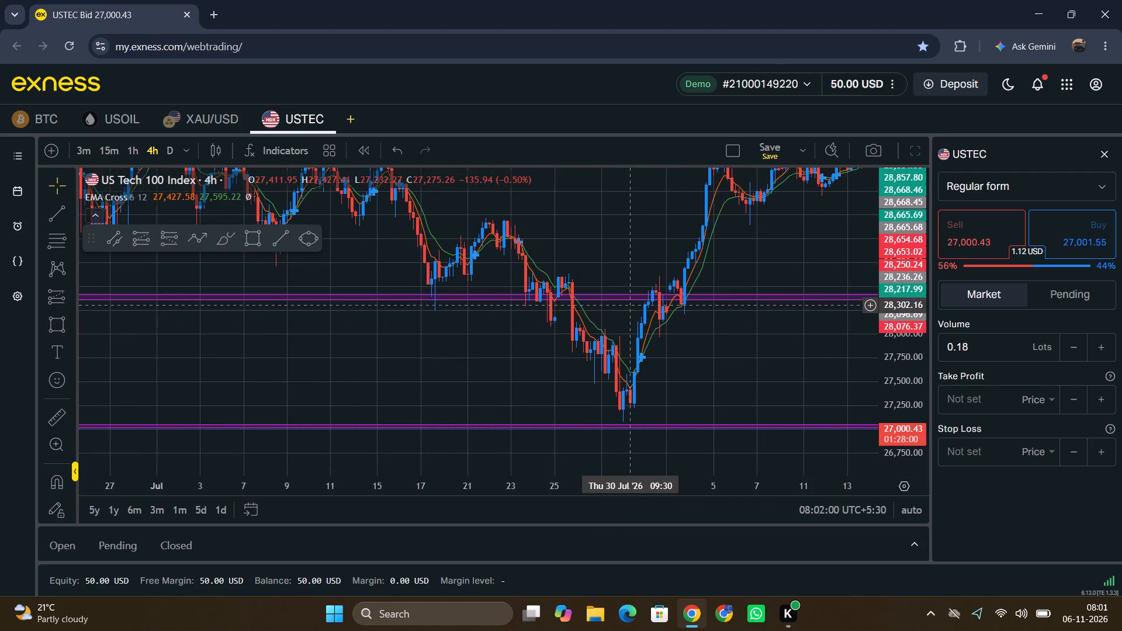
{"action": "left_click_drag", "start_coordinate": [630, 298], "coordinate": [596, 307]}
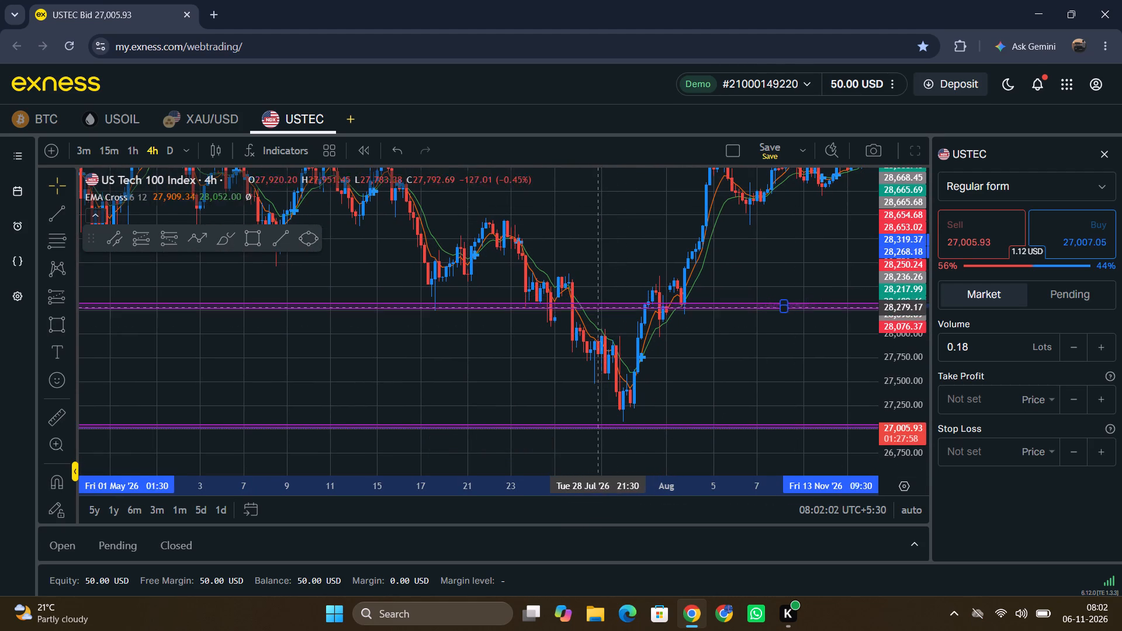
{"action": "left_click_drag", "start_coordinate": [596, 307], "coordinate": [555, 307]}
Extend the moved rectangle's end to 14 Nov '26 and lower its bottom edge to about 28,241.
{"action": "left_click_drag", "start_coordinate": [692, 350], "coordinate": [302, 361]}
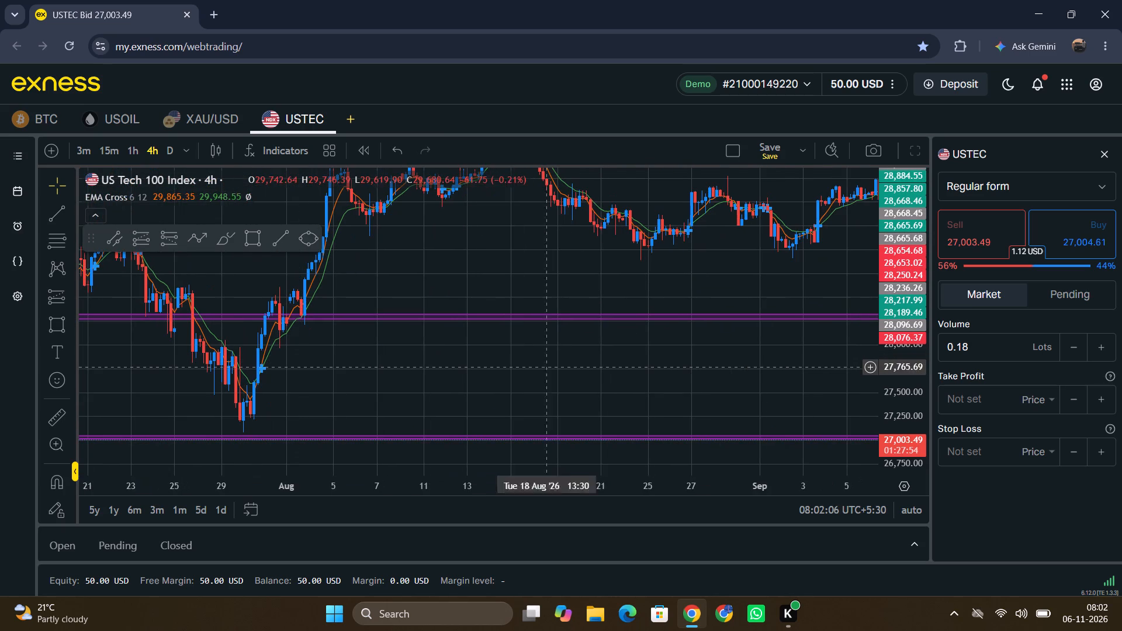
{"action": "left_click_drag", "start_coordinate": [603, 366], "coordinate": [355, 353]}
{"action": "left_click_drag", "start_coordinate": [774, 379], "coordinate": [85, 416]}
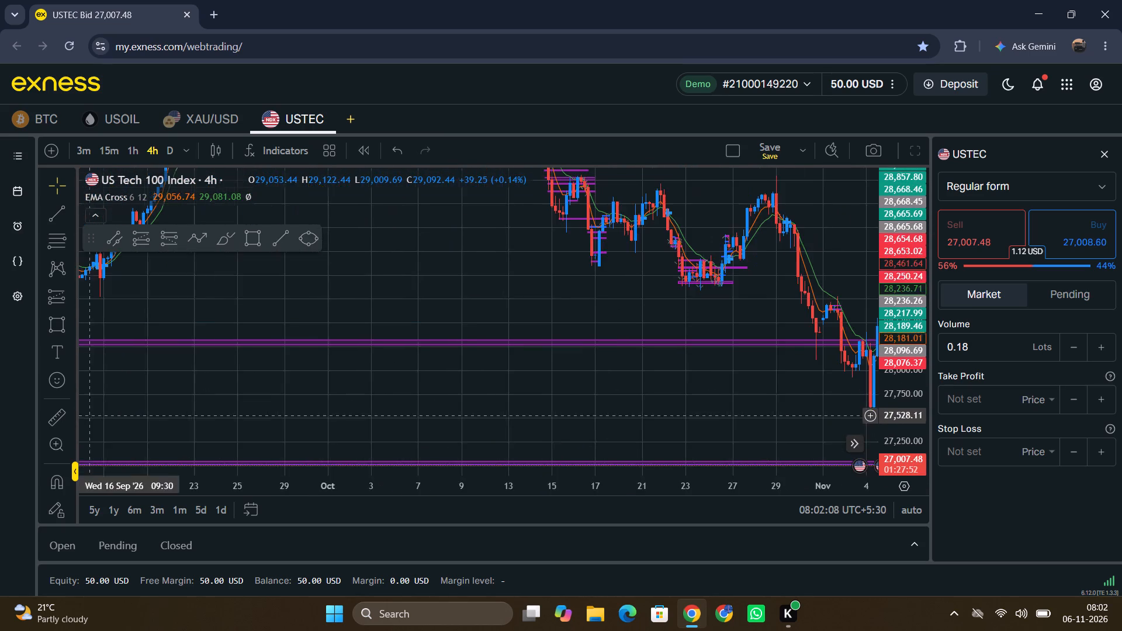
{"action": "left_click_drag", "start_coordinate": [85, 416], "coordinate": [84, 417]}
{"action": "left_click_drag", "start_coordinate": [574, 393], "coordinate": [241, 387]}
{"action": "left_click_drag", "start_coordinate": [500, 362], "coordinate": [460, 347]}
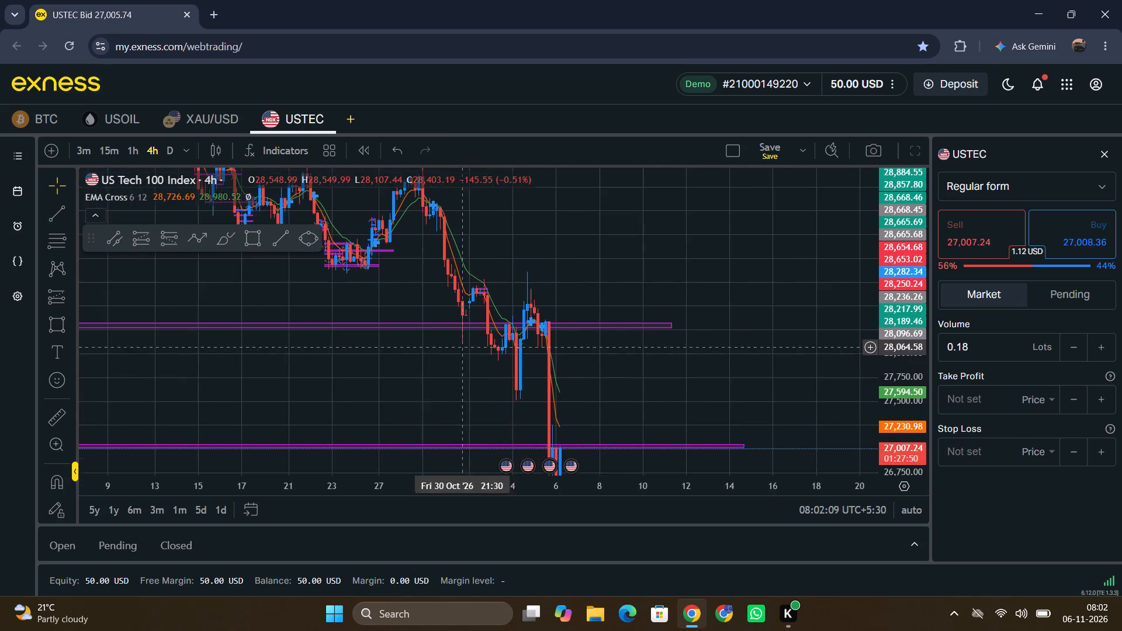
{"action": "left_click_drag", "start_coordinate": [460, 347], "coordinate": [458, 347]}
{"action": "left_click_drag", "start_coordinate": [668, 329], "coordinate": [699, 326]}
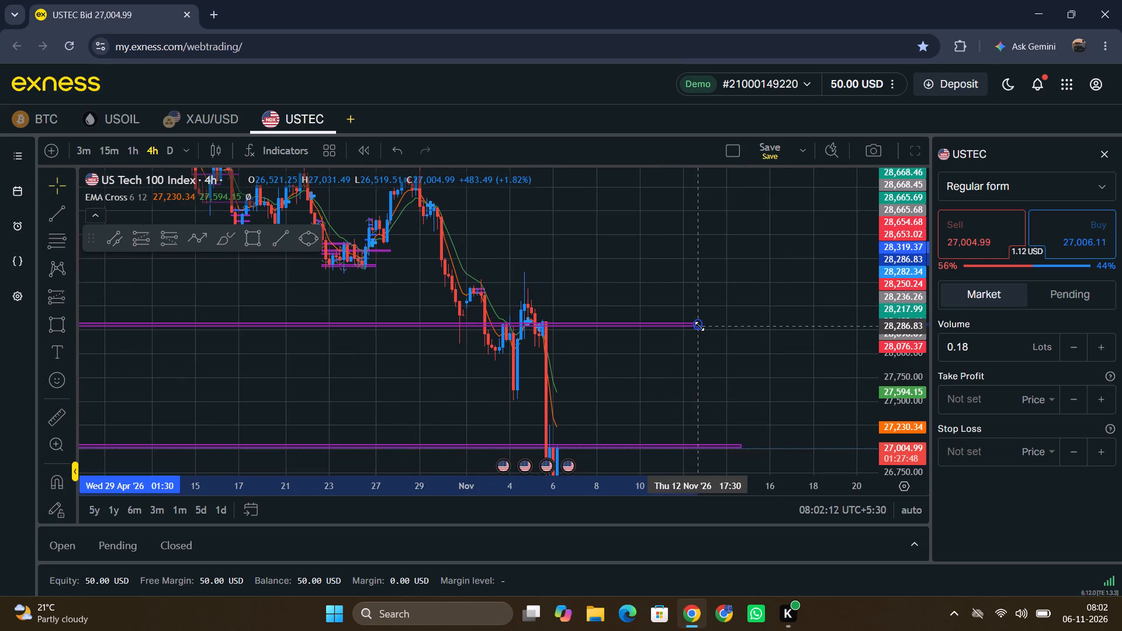
{"action": "left_click_drag", "start_coordinate": [699, 326], "coordinate": [726, 331]}
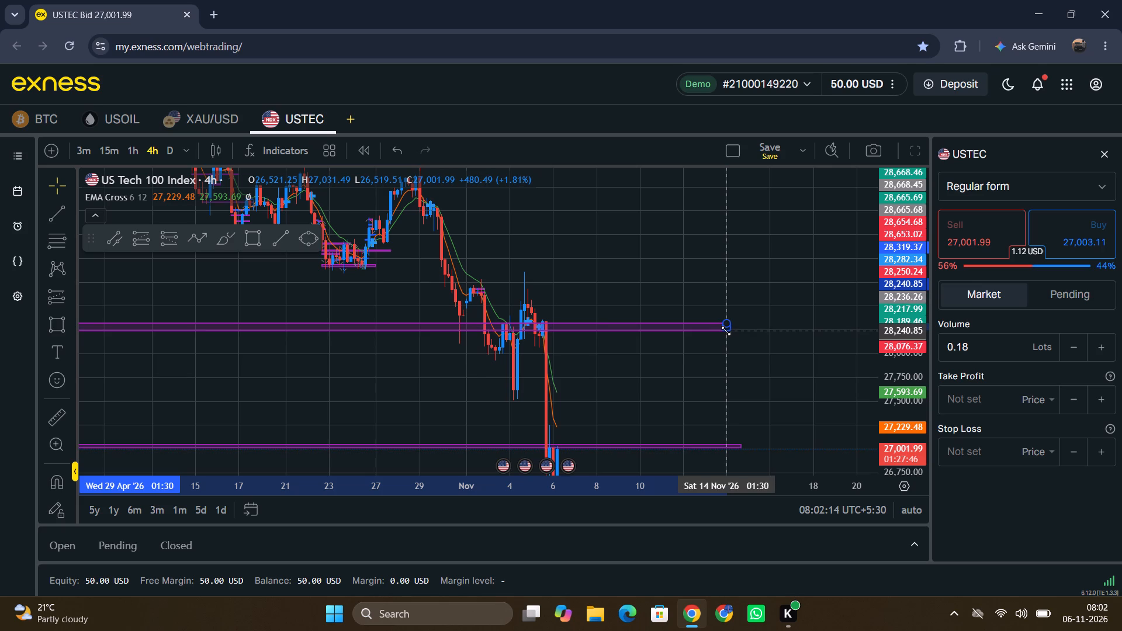
{"action": "left_click_drag", "start_coordinate": [726, 331], "coordinate": [746, 331]}
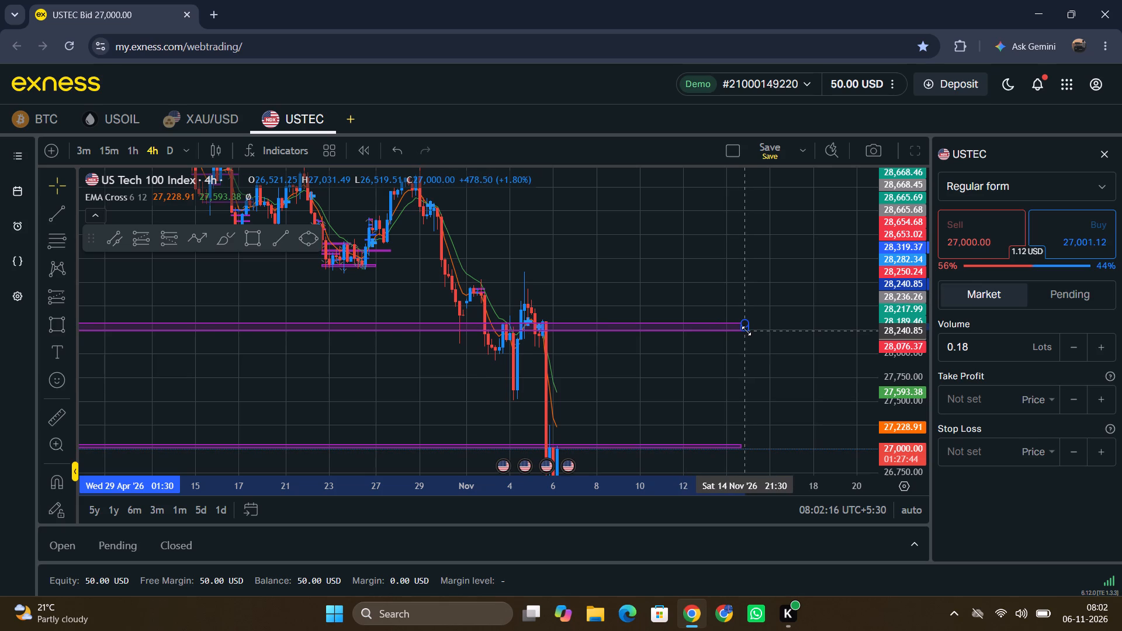
{"action": "left_click_drag", "start_coordinate": [746, 331], "coordinate": [746, 331]}
{"action": "left_click", "coordinate": [746, 331]}
{"action": "left_click", "coordinate": [647, 367]}
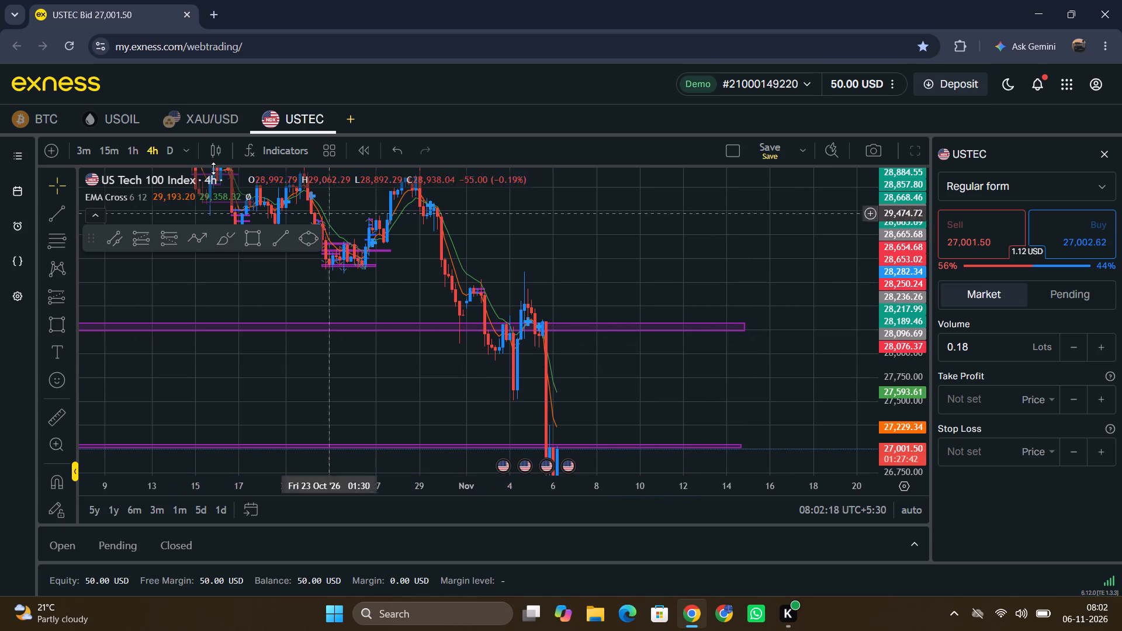
Switch the chart to the one-hour timeframe and move the upper rectangle zone to span about 28,381 to 28,302.
{"action": "left_click", "coordinate": [130, 151]}
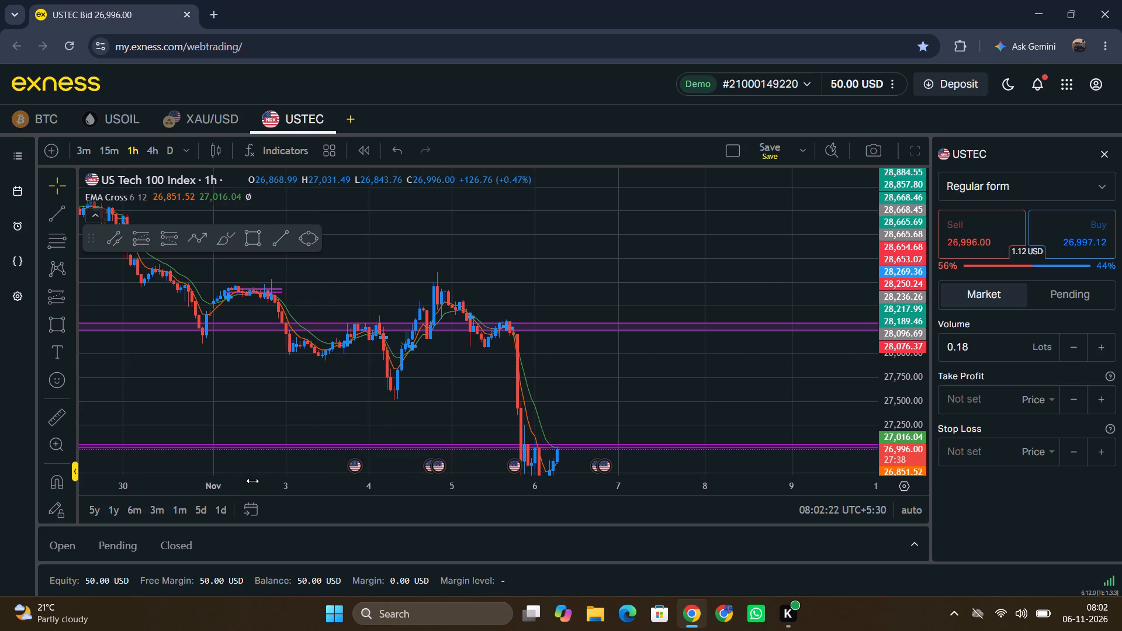
{"action": "left_click_drag", "start_coordinate": [252, 481], "coordinate": [556, 497]}
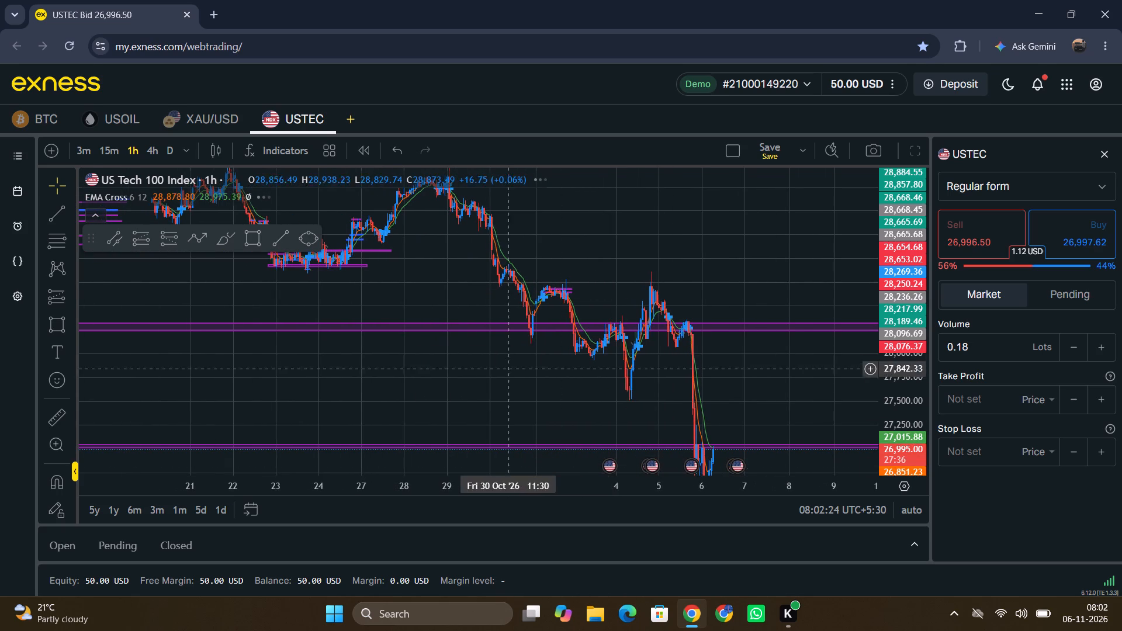
{"action": "left_click_drag", "start_coordinate": [496, 332], "coordinate": [490, 330]}
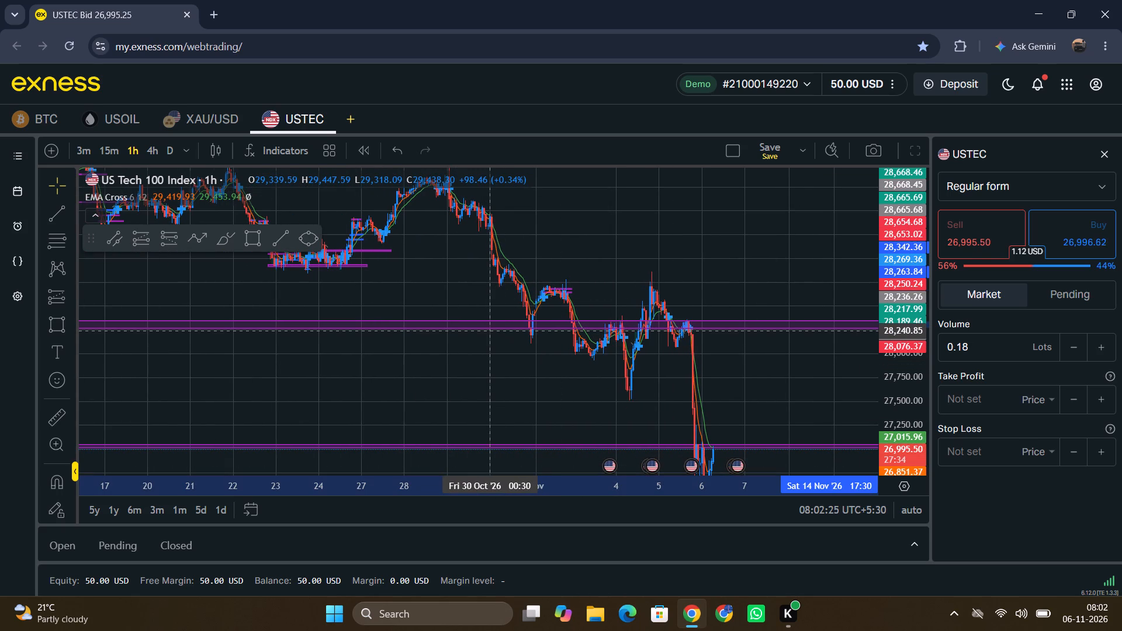
{"action": "left_click_drag", "start_coordinate": [490, 330], "coordinate": [482, 327]}
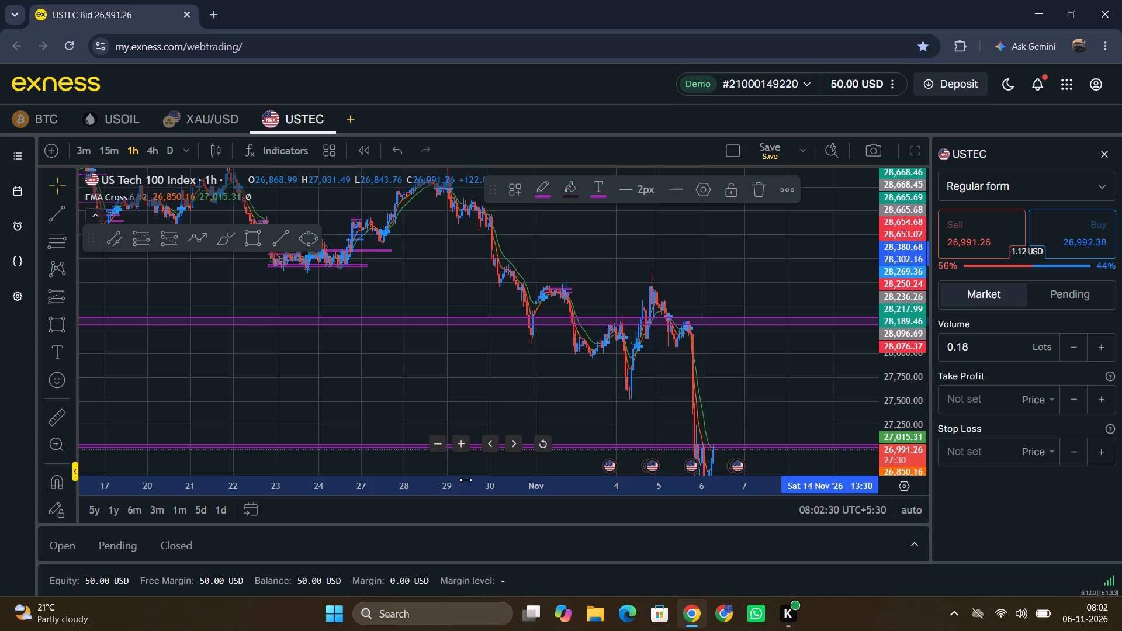
Delete the short rectangle ending 2 Nov '26 at 23:30, just above the upper zone.
{"action": "left_click_drag", "start_coordinate": [453, 488], "coordinate": [740, 485]}
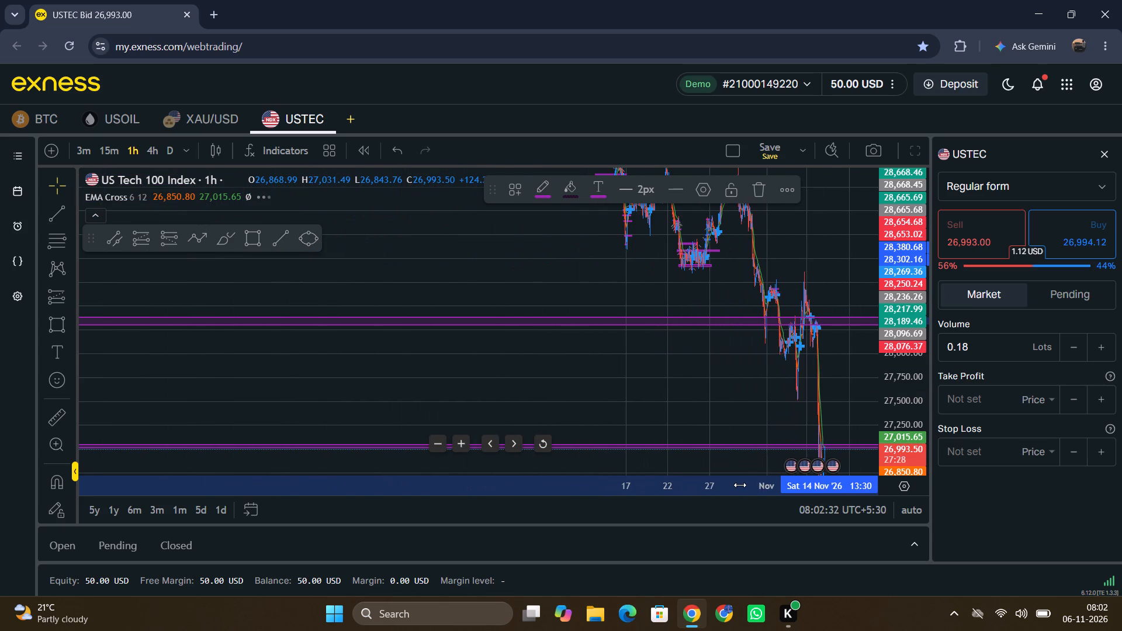
{"action": "left_click_drag", "start_coordinate": [740, 485], "coordinate": [133, 468]}
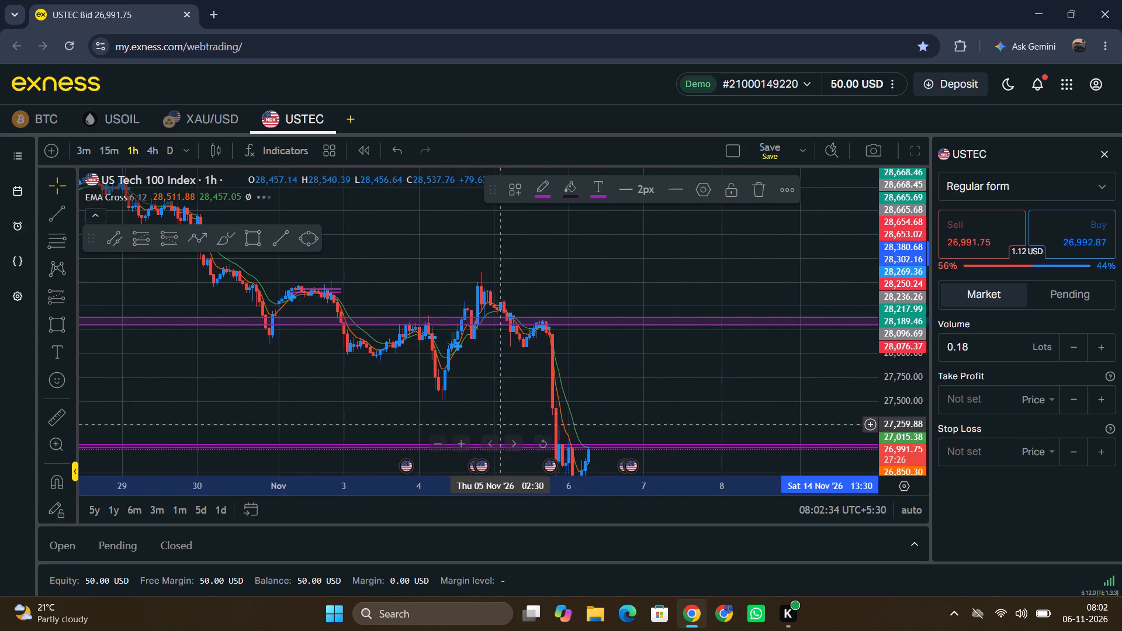
{"action": "left_click_drag", "start_coordinate": [503, 425], "coordinate": [508, 440]}
{"action": "left_click_drag", "start_coordinate": [525, 379], "coordinate": [546, 458]}
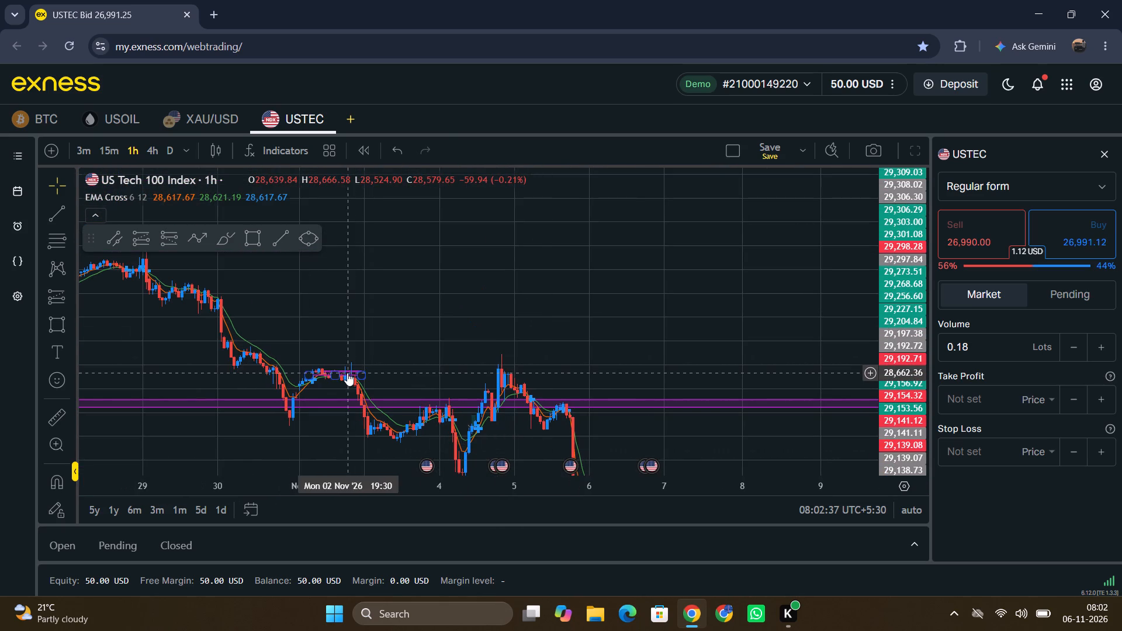
{"action": "left_click", "coordinate": [347, 369]}
{"action": "left_click", "coordinate": [342, 370]}
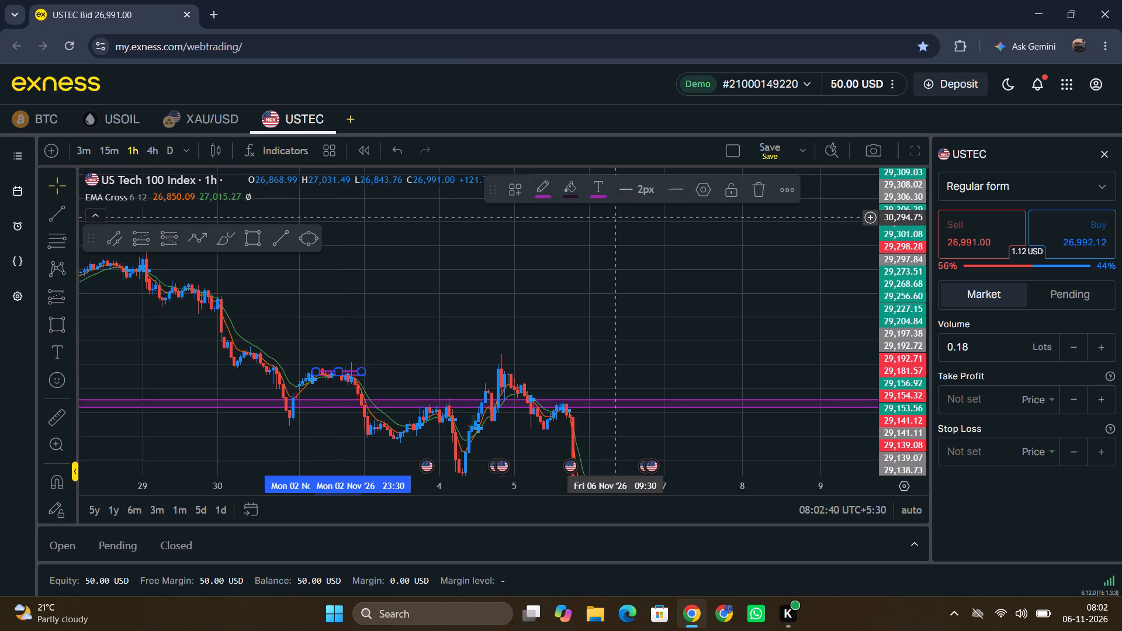
{"action": "left_click", "coordinate": [757, 193]}
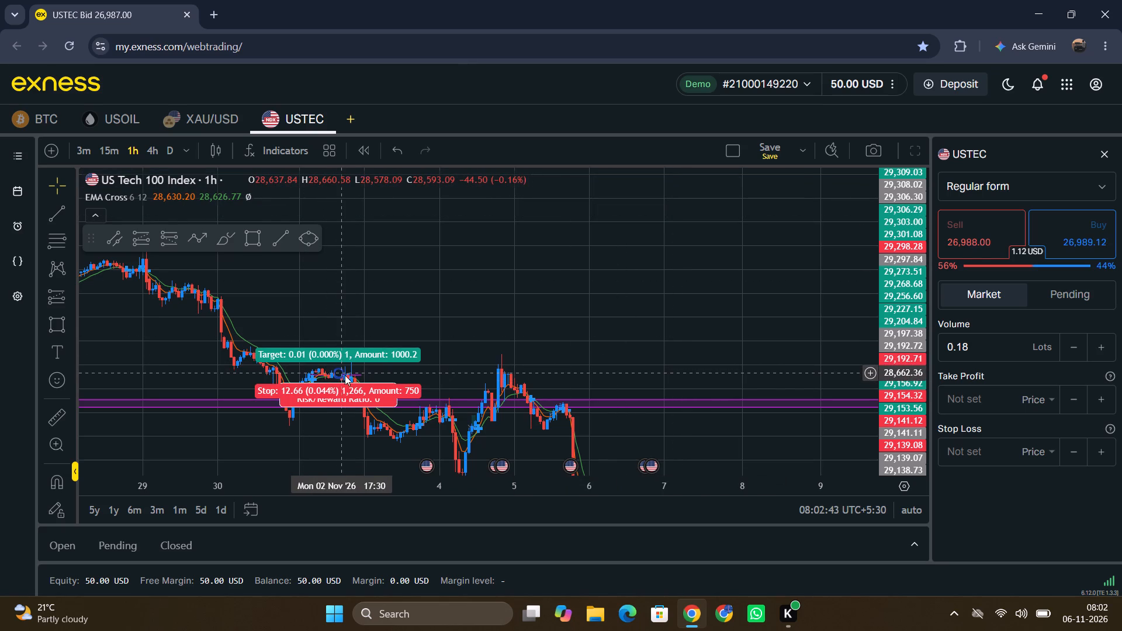
Move the remaining short 2 Nov rectangle to start at 29 Oct 16:30 and stretch it to 9 Nov 03:30, lower edge about 28,700.
{"action": "left_click_drag", "start_coordinate": [350, 375], "coordinate": [326, 366]}
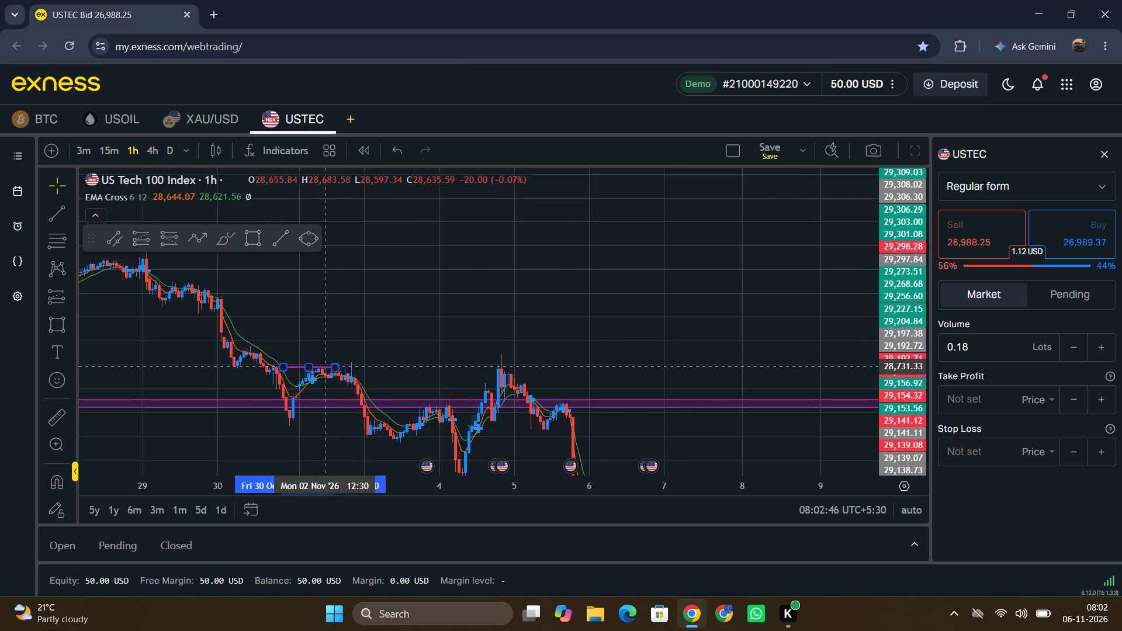
{"action": "left_click_drag", "start_coordinate": [326, 366], "coordinate": [234, 363]}
{"action": "left_click_drag", "start_coordinate": [244, 362], "coordinate": [708, 375]}
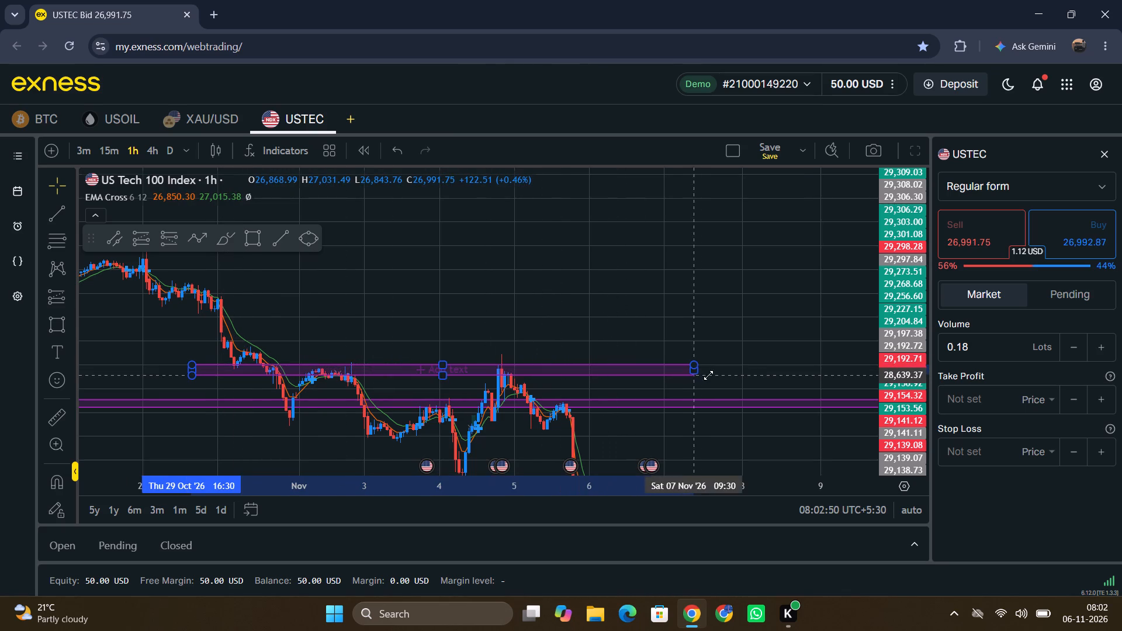
{"action": "left_click_drag", "start_coordinate": [708, 375], "coordinate": [830, 370]}
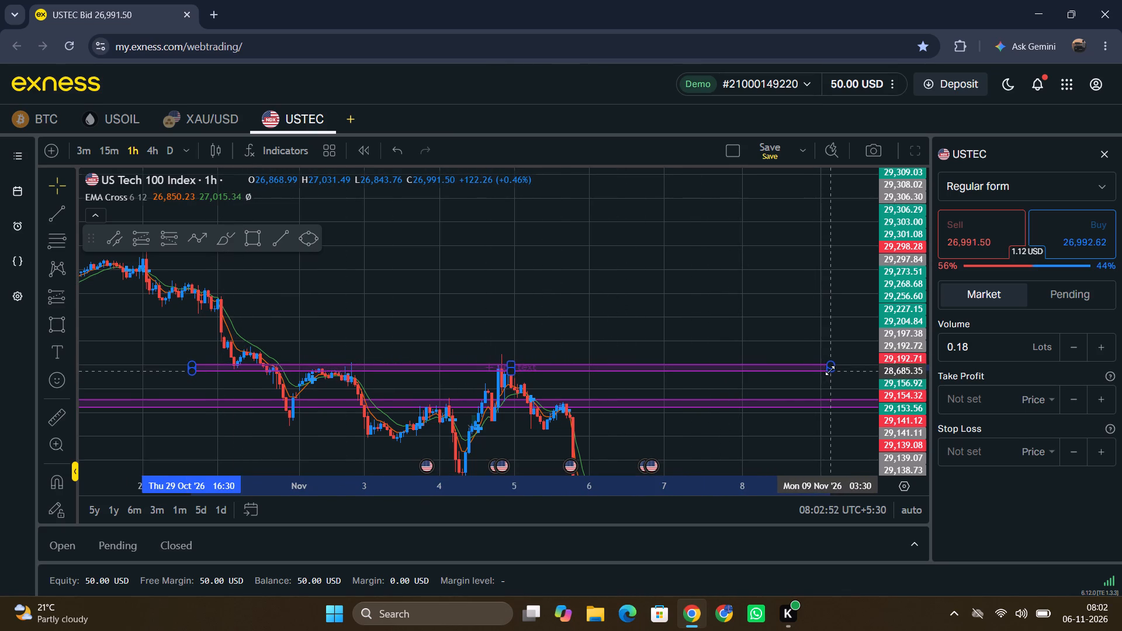
{"action": "left_click_drag", "start_coordinate": [830, 370], "coordinate": [832, 369]}
{"action": "left_click", "coordinate": [832, 369]}
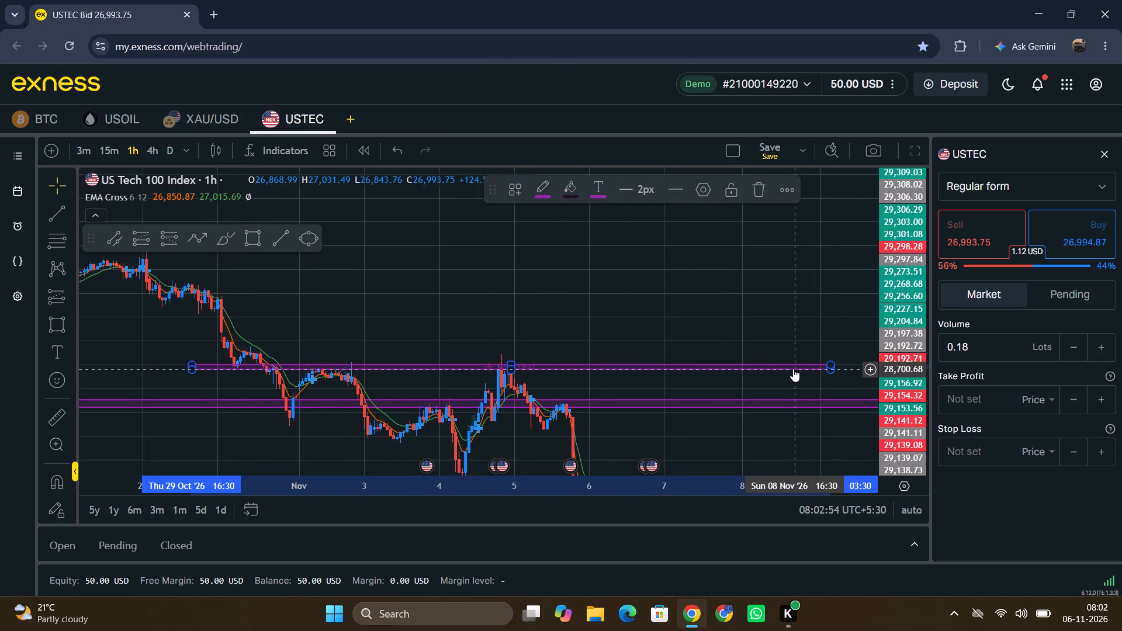
Shift the stretched rectangle to start at 30 Oct 06:30, extending it to 11 Nov 17:30 and spanning about 28,730 to 28,670.
{"action": "left_click_drag", "start_coordinate": [793, 369], "coordinate": [832, 370]}
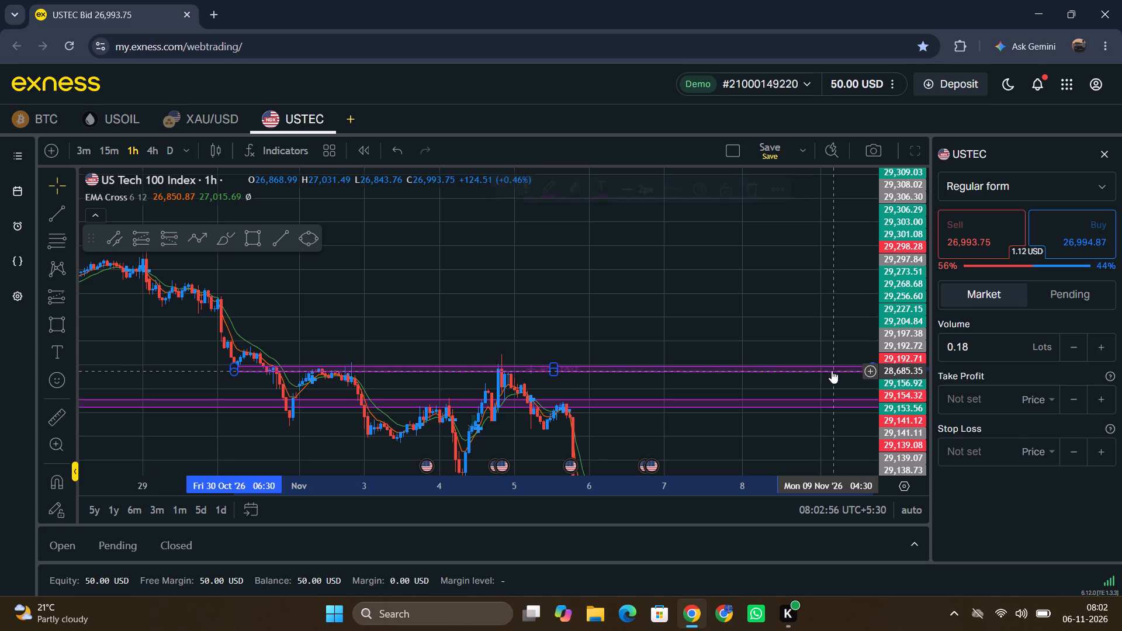
{"action": "left_click_drag", "start_coordinate": [832, 387], "coordinate": [458, 342]}
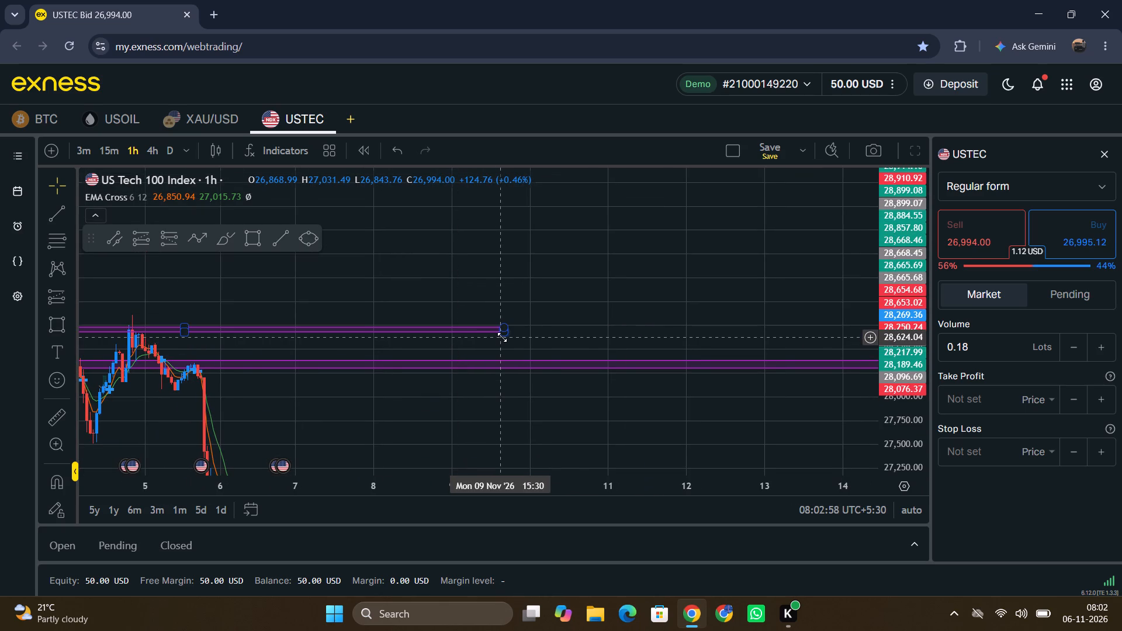
{"action": "left_click_drag", "start_coordinate": [502, 337], "coordinate": [633, 336]}
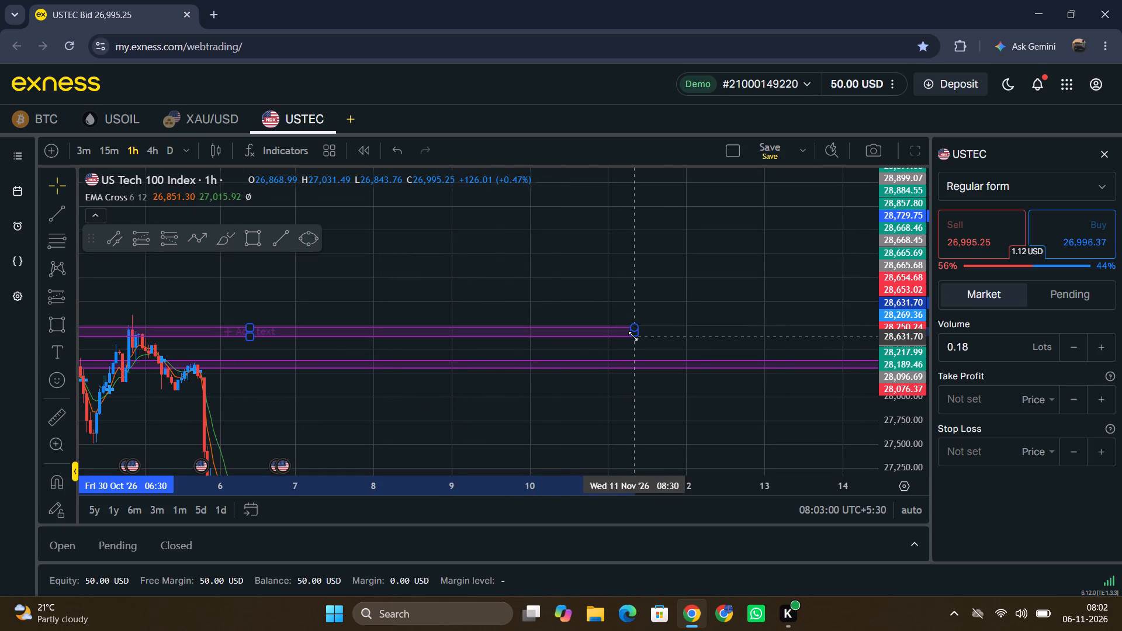
{"action": "left_click_drag", "start_coordinate": [633, 336], "coordinate": [665, 330]}
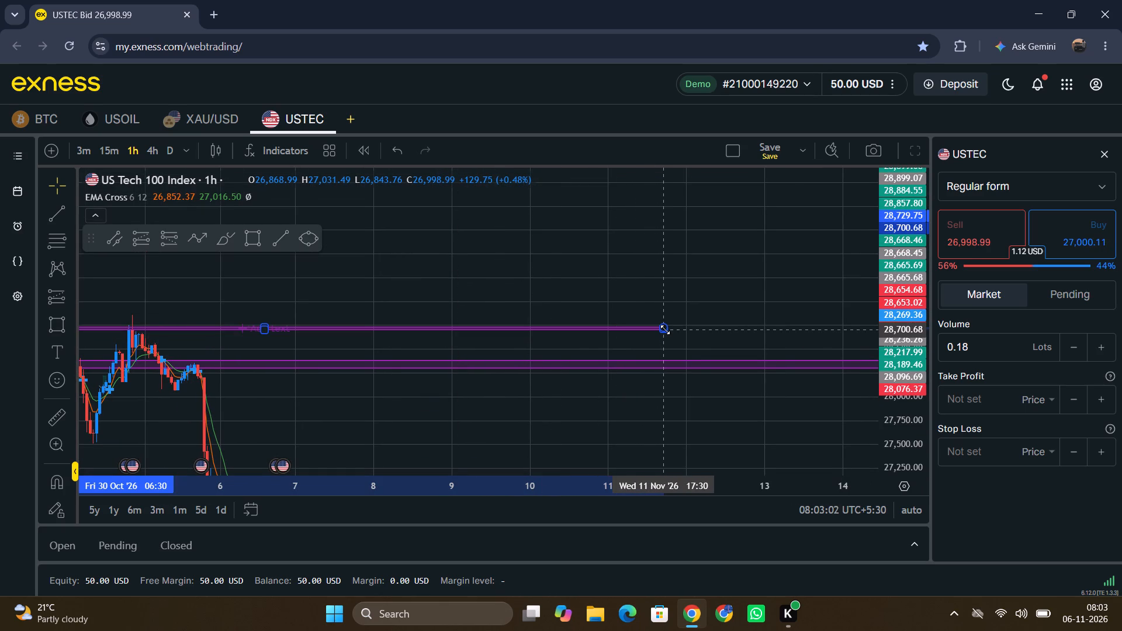
{"action": "left_click_drag", "start_coordinate": [665, 330], "coordinate": [665, 332]}
{"action": "left_click", "coordinate": [665, 332]}
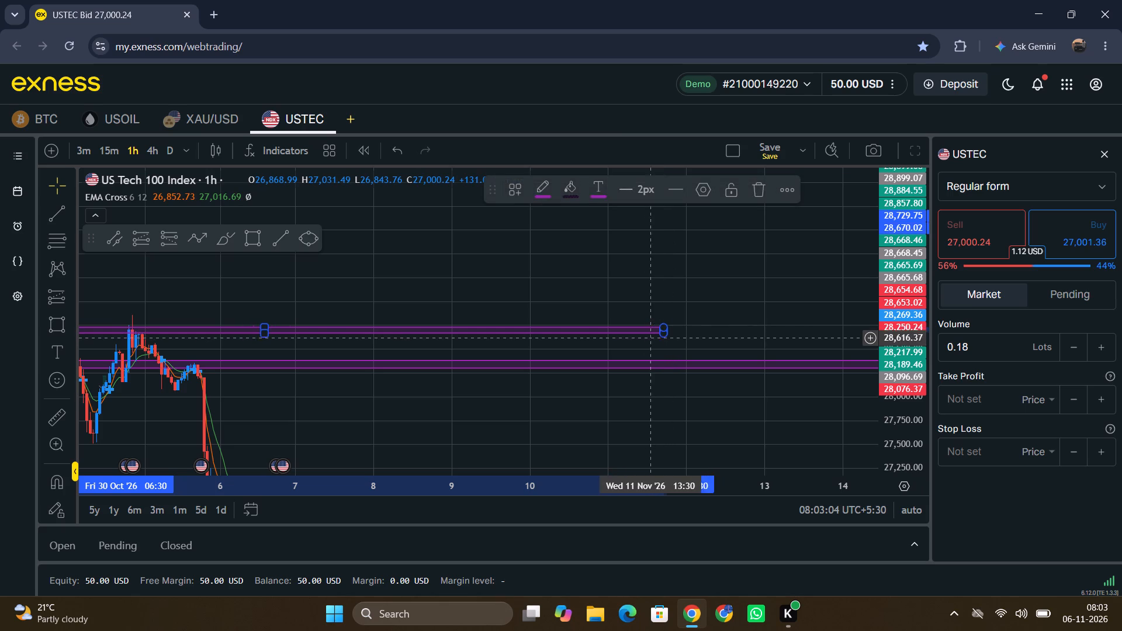
{"action": "left_click", "coordinate": [646, 339]}
Extend the start of the 28,730 to 28,670 rectangle back to 29 Oct '26 at 09:30.
{"action": "left_click_drag", "start_coordinate": [903, 410], "coordinate": [871, 173]}
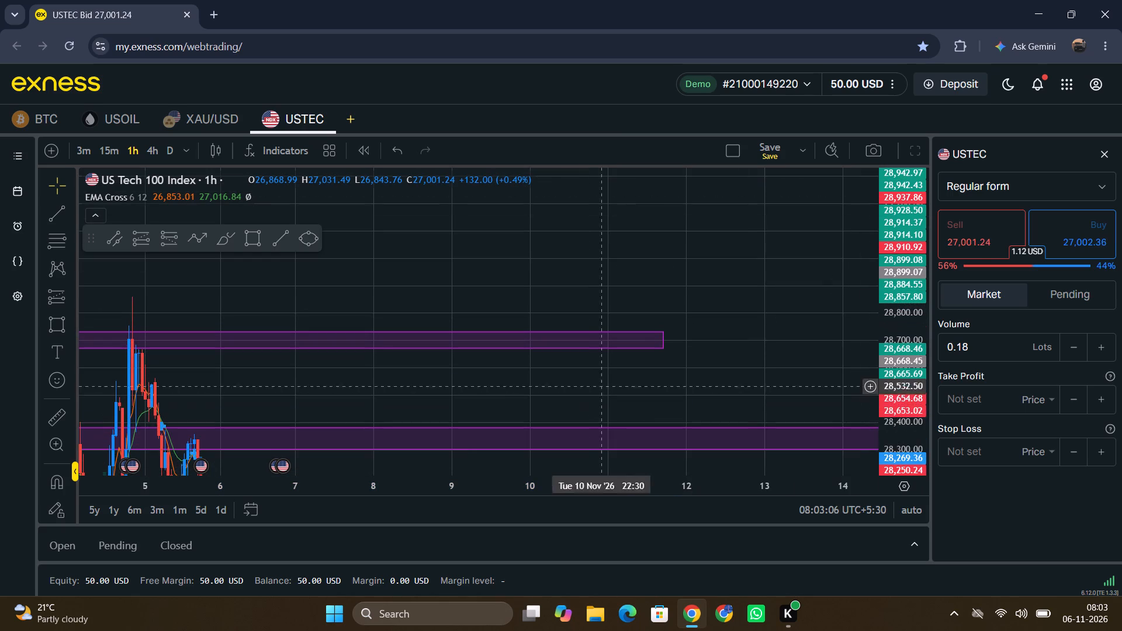
{"action": "left_click_drag", "start_coordinate": [497, 371], "coordinate": [675, 235]}
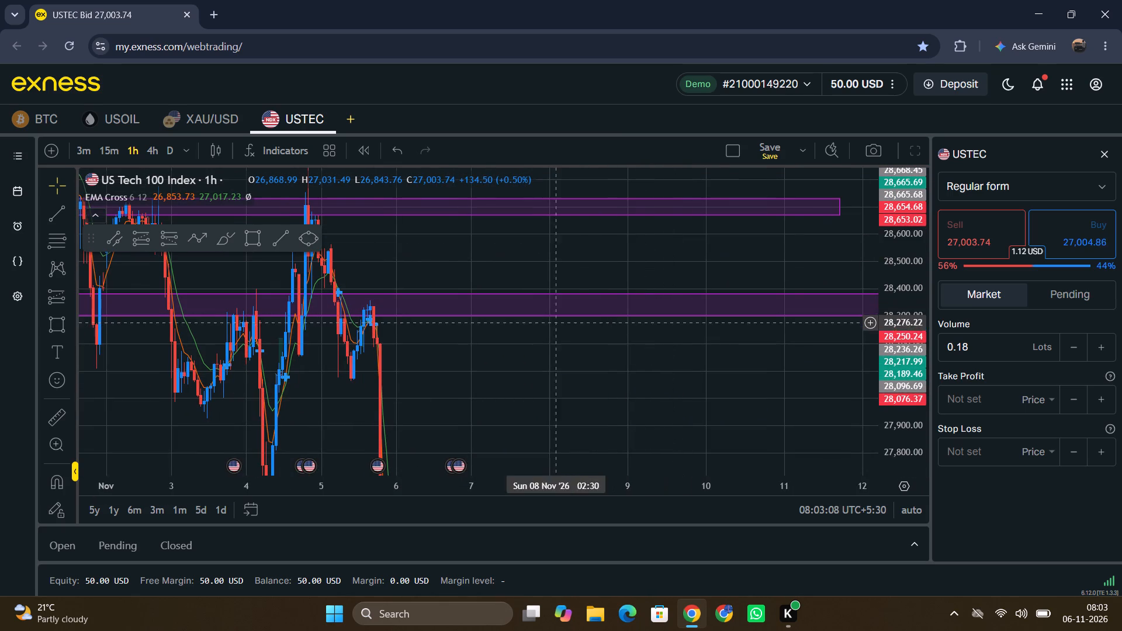
{"action": "left_click_drag", "start_coordinate": [369, 490], "coordinate": [503, 493]}
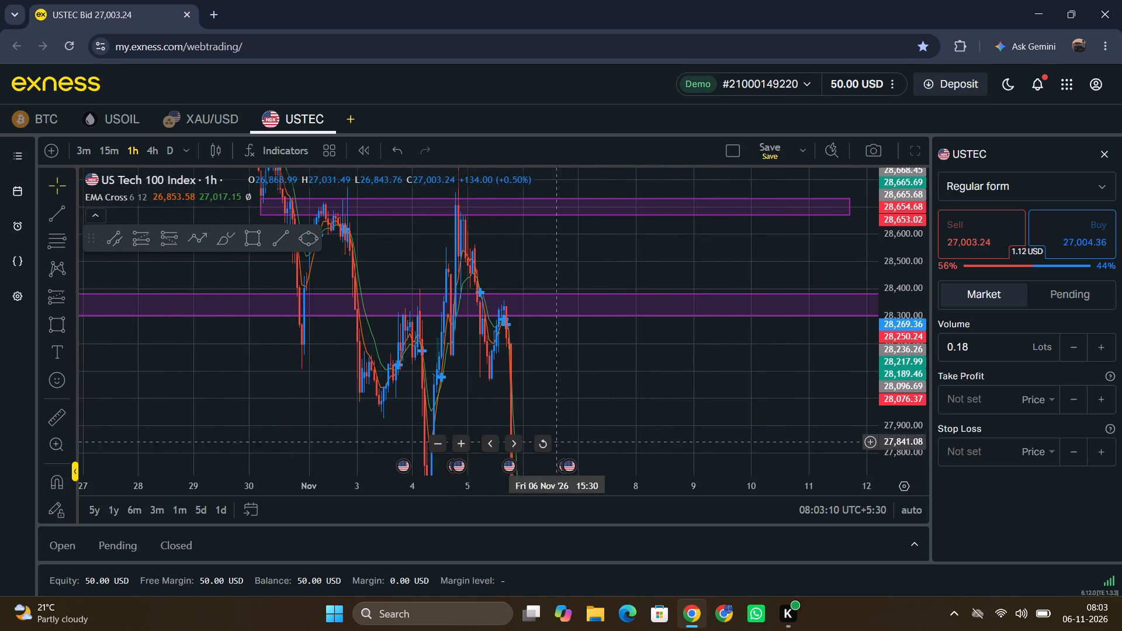
{"action": "left_click_drag", "start_coordinate": [628, 417], "coordinate": [690, 510]}
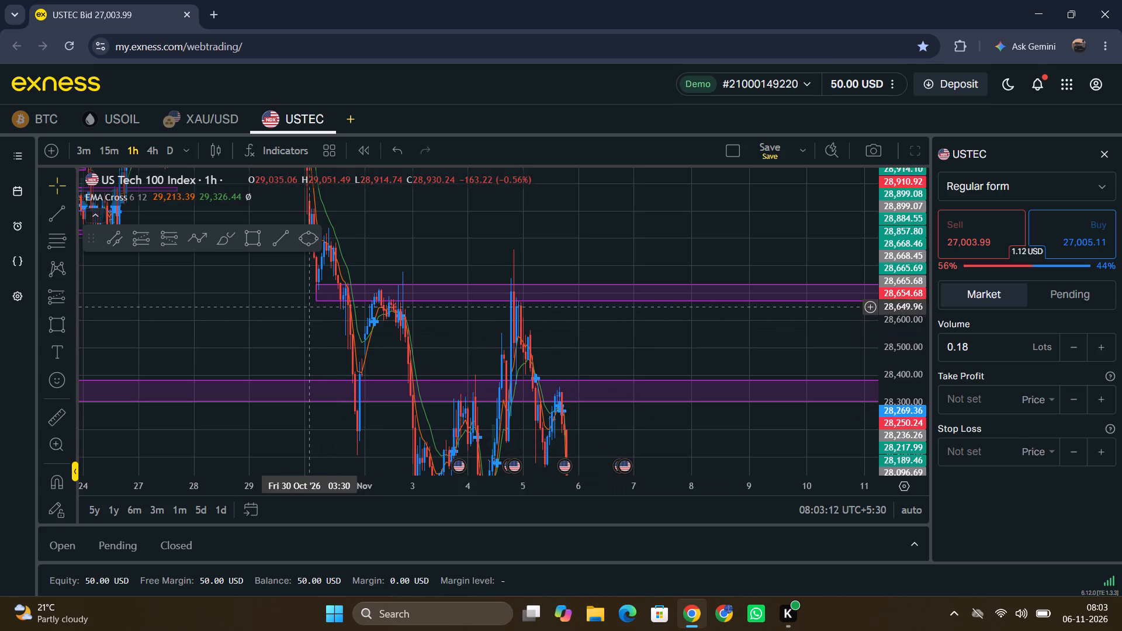
{"action": "left_click_drag", "start_coordinate": [314, 295], "coordinate": [268, 300]}
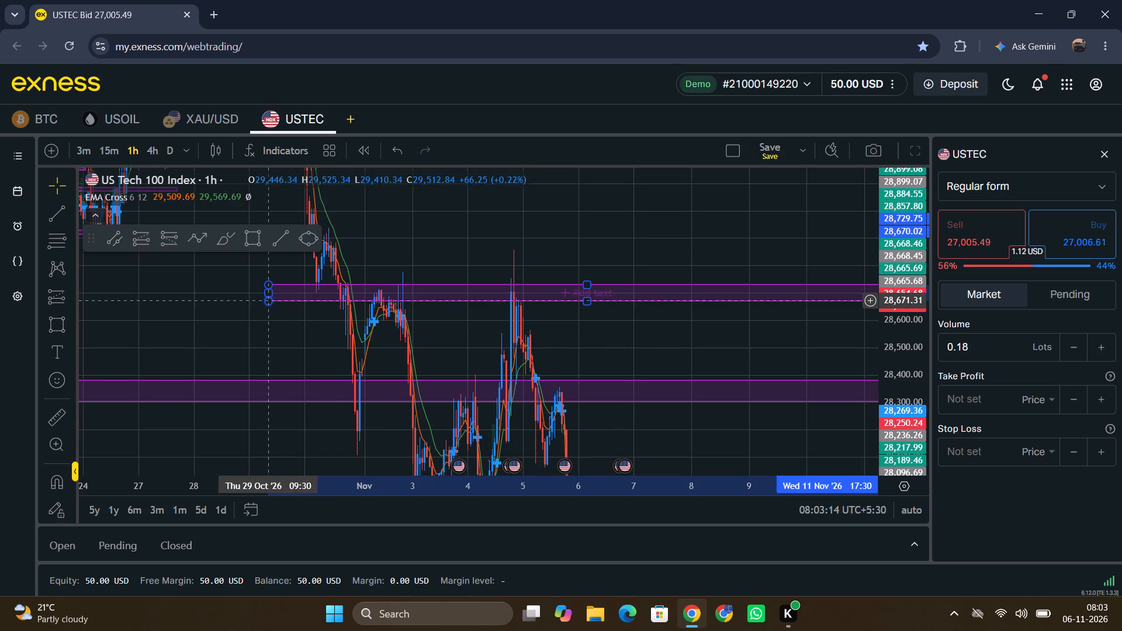
{"action": "left_click_drag", "start_coordinate": [280, 345], "coordinate": [314, 335]}
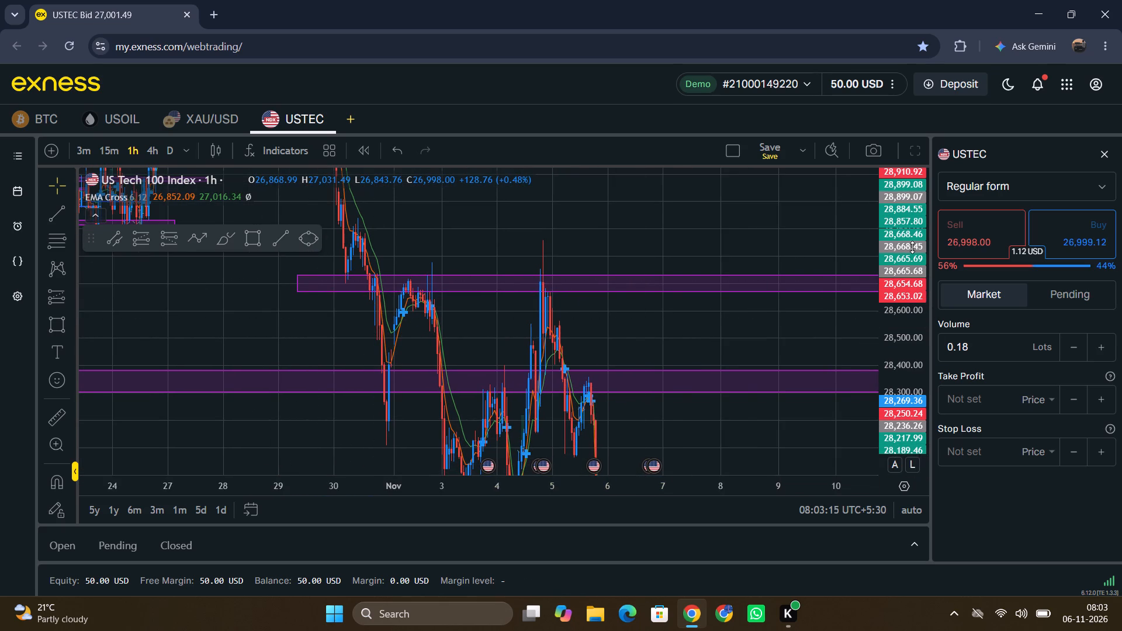
On the 15-minute timeframe, draw a thin, nearly horizontal parallel channel from 5 Nov 20:00 to 6 Nov 15:00 at about 26,695 to 26,720.
{"action": "left_click_drag", "start_coordinate": [912, 247], "coordinate": [948, 411]}
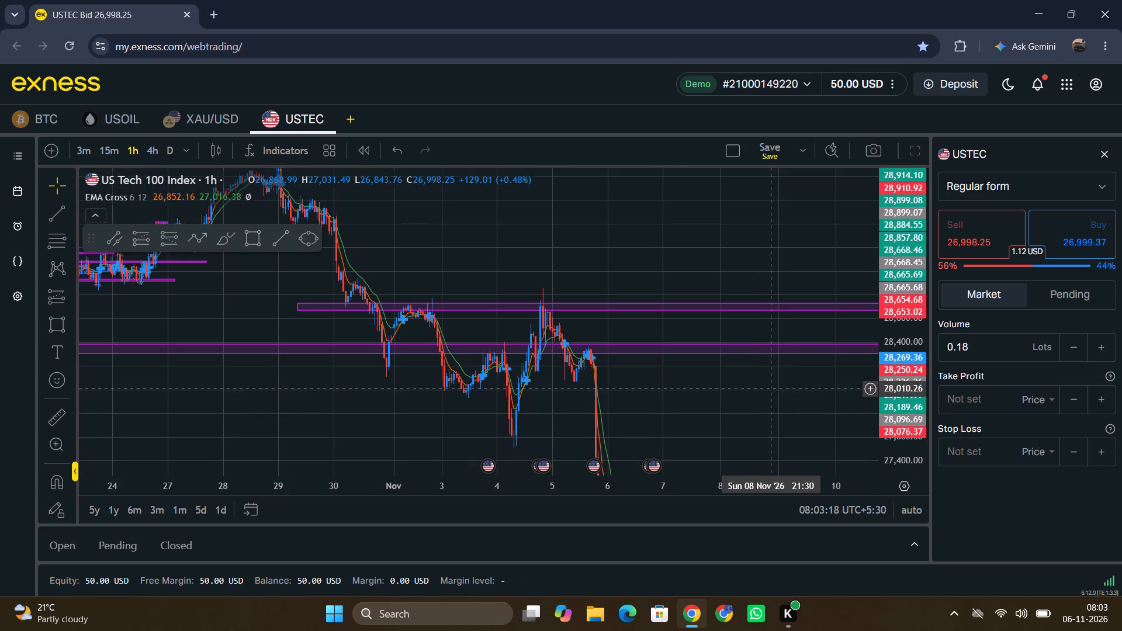
{"action": "left_click_drag", "start_coordinate": [765, 410], "coordinate": [711, 212]}
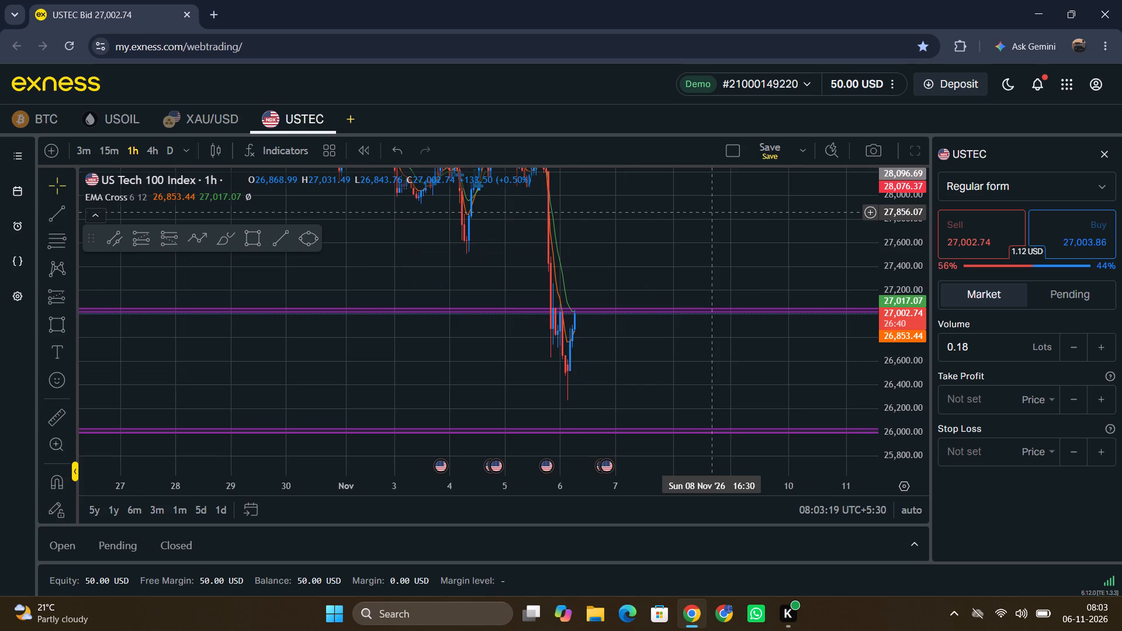
{"action": "left_click", "coordinate": [100, 153]}
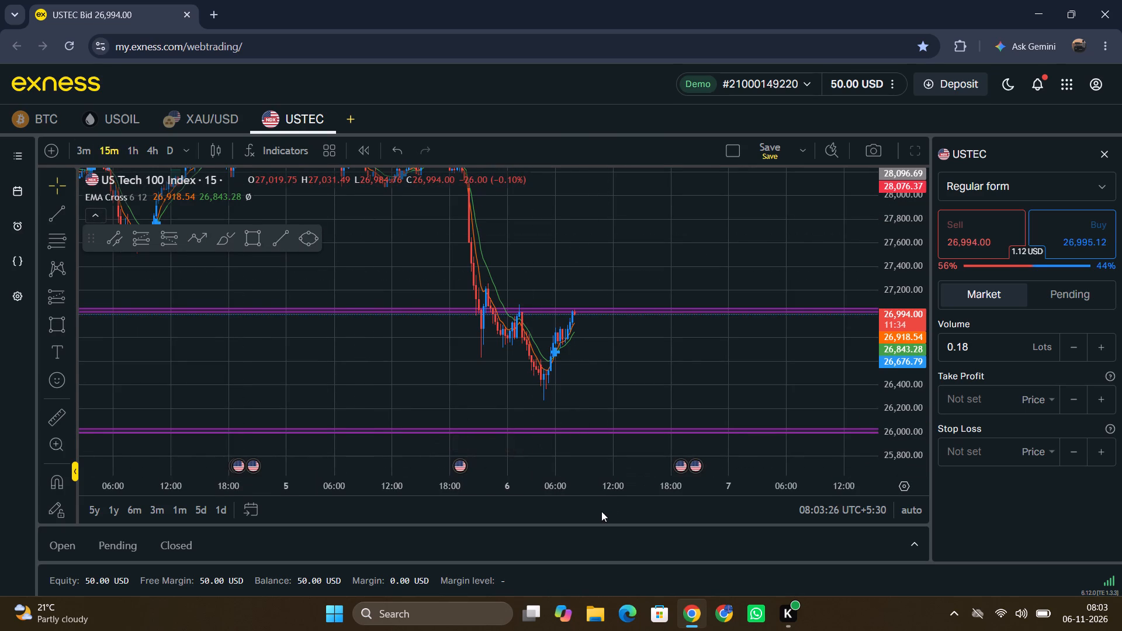
{"action": "left_click_drag", "start_coordinate": [623, 489], "coordinate": [392, 493]}
{"action": "left_click_drag", "start_coordinate": [383, 363], "coordinate": [385, 363]}
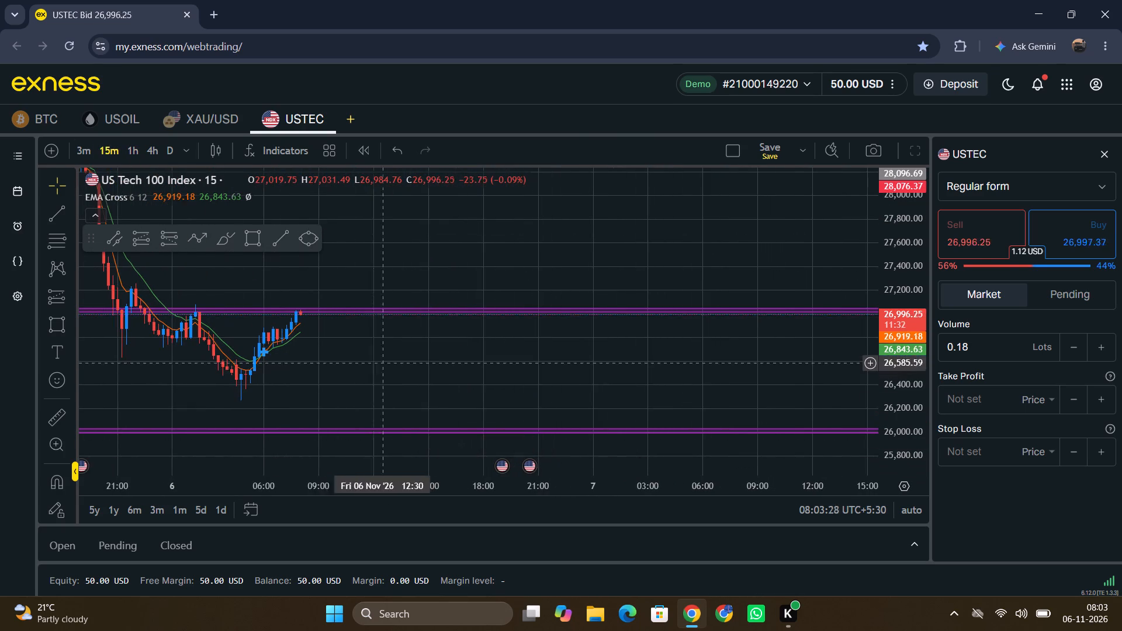
{"action": "left_click_drag", "start_coordinate": [385, 363], "coordinate": [744, 328]}
{"action": "left_click_drag", "start_coordinate": [373, 483], "coordinate": [671, 498]}
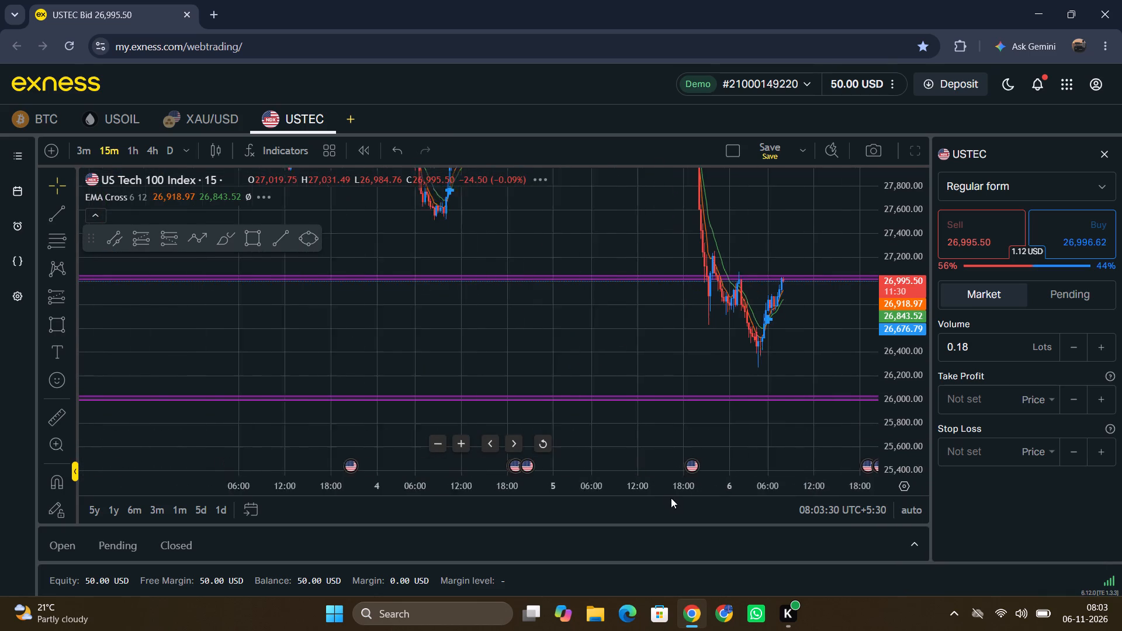
{"action": "left_click_drag", "start_coordinate": [671, 498], "coordinate": [243, 462]}
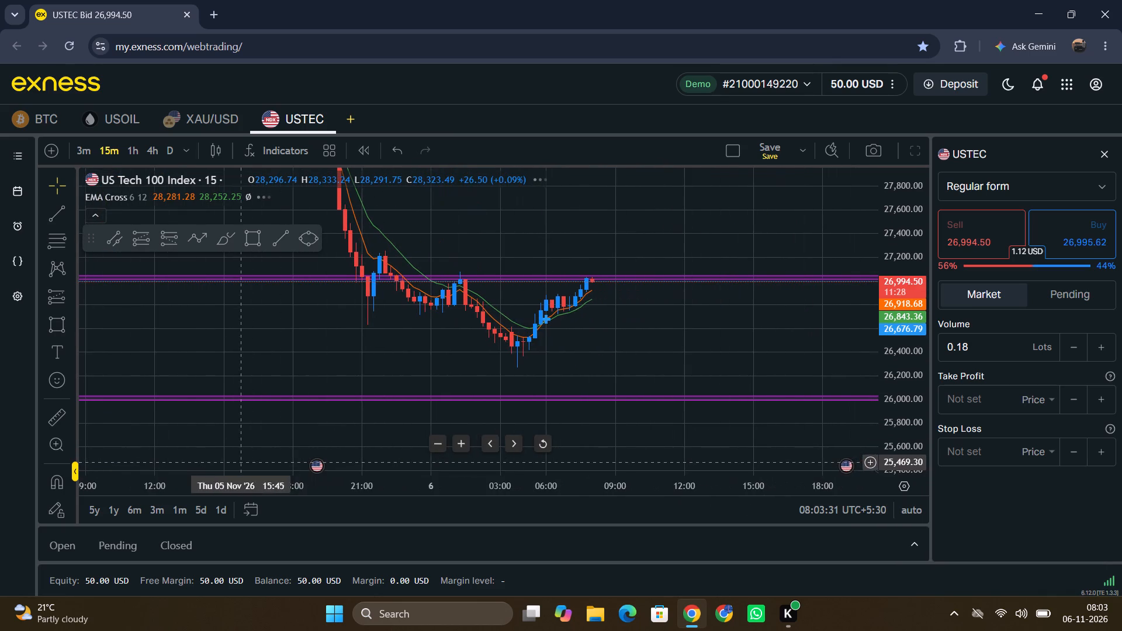
{"action": "left_click_drag", "start_coordinate": [911, 375], "coordinate": [821, 23]}
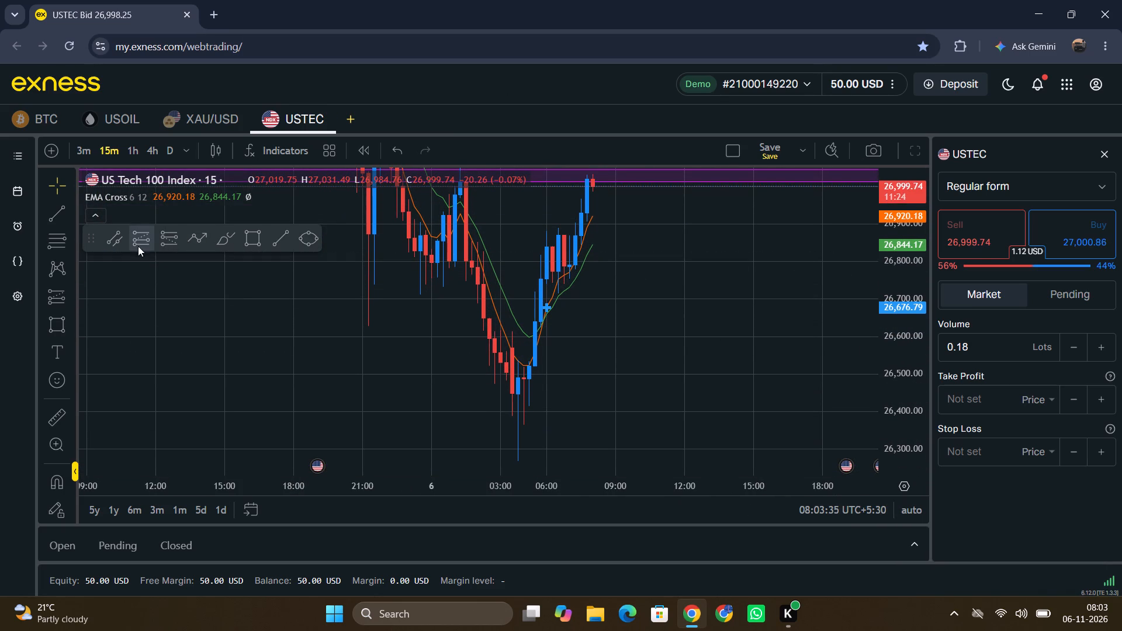
{"action": "left_click", "coordinate": [110, 240]}
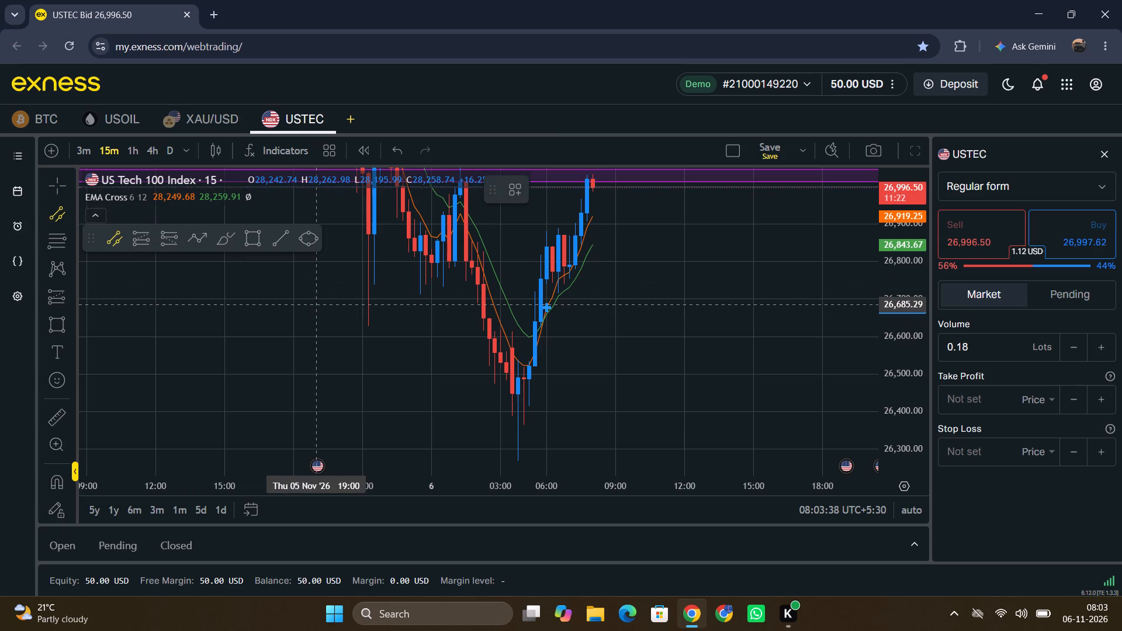
{"action": "left_click", "coordinate": [342, 299]}
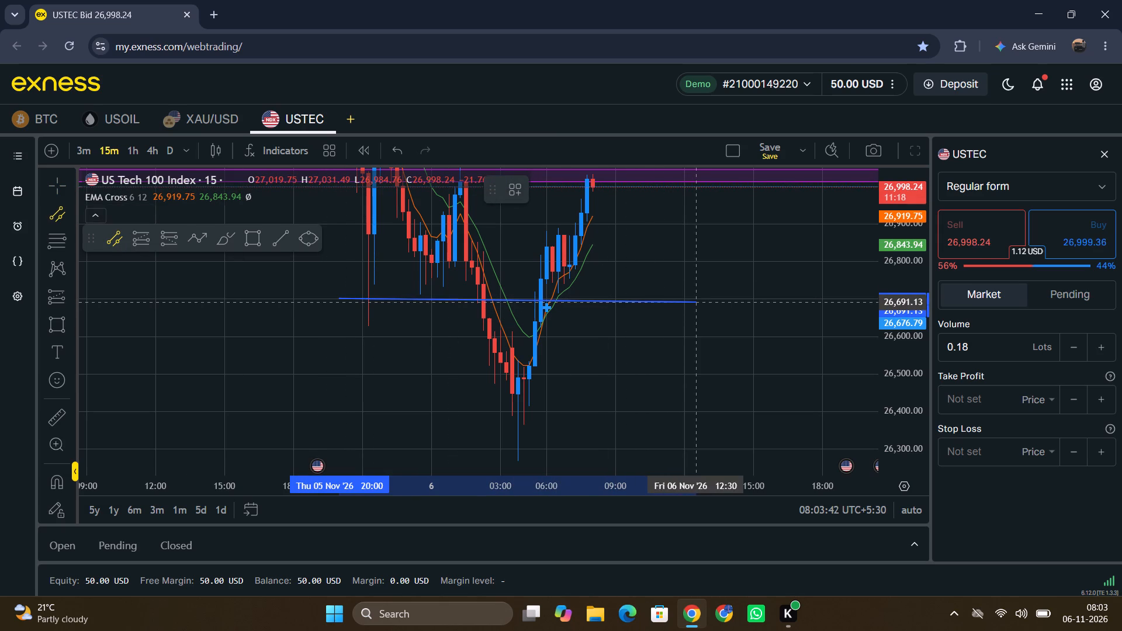
{"action": "left_click", "coordinate": [752, 300]}
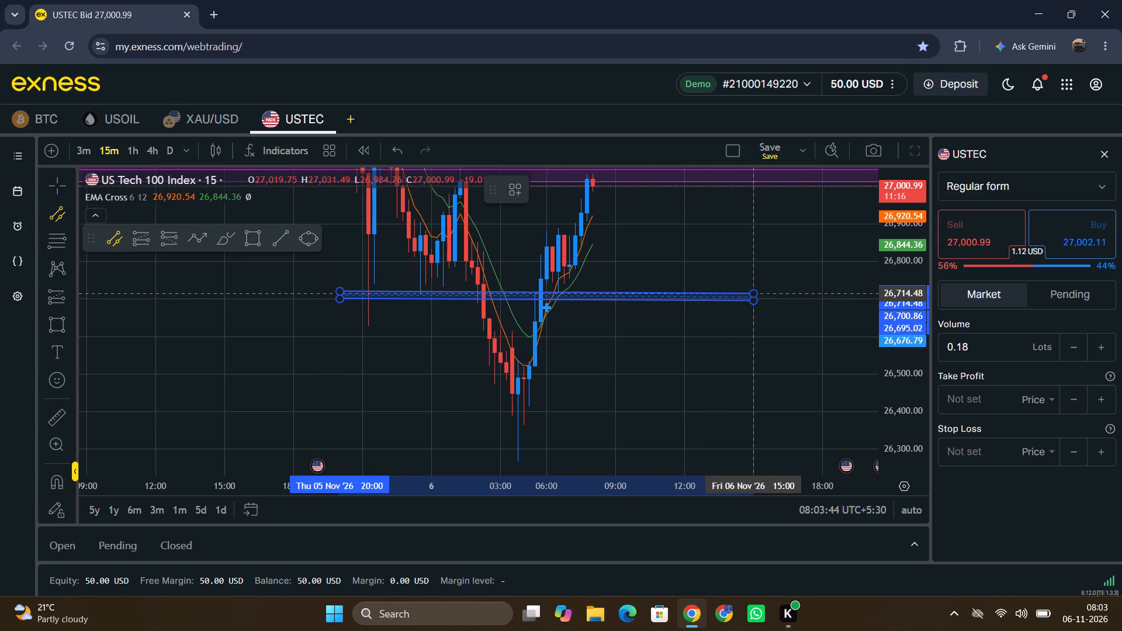
{"action": "left_click", "coordinate": [752, 293]}
{"action": "left_click", "coordinate": [739, 339]}
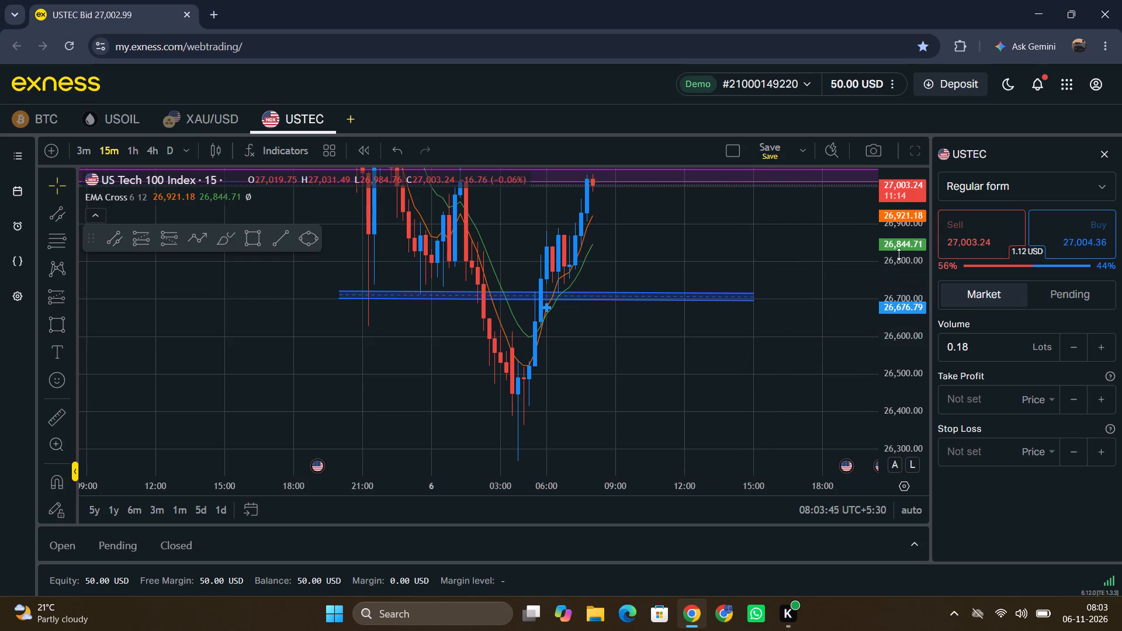
Shift the blue parallel channel to run from 5 Nov 20:30 to 6 Nov 15:30, at about 26,706 to 26,731.
{"action": "left_click_drag", "start_coordinate": [903, 254], "coordinate": [895, 337]}
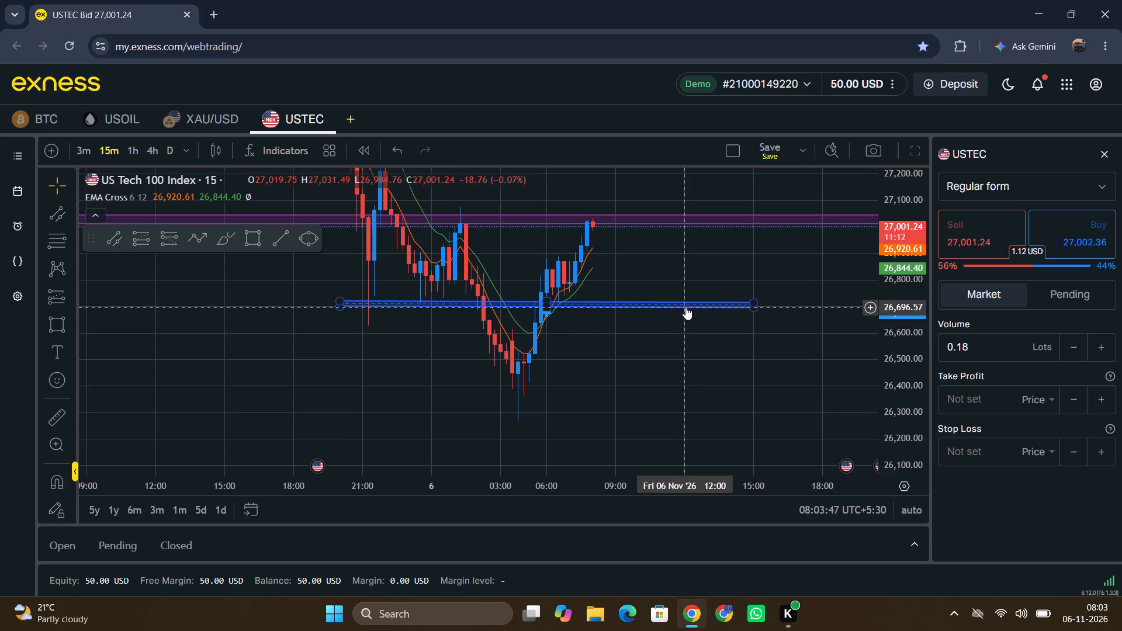
{"action": "left_click_drag", "start_coordinate": [692, 304], "coordinate": [704, 301]}
On the three-minute timeframe, draw a thin parallel channel from 5 Nov 22:24 to about 6 Nov 10:00, near 26,810 to 26,845.
{"action": "left_click", "coordinate": [93, 154]}
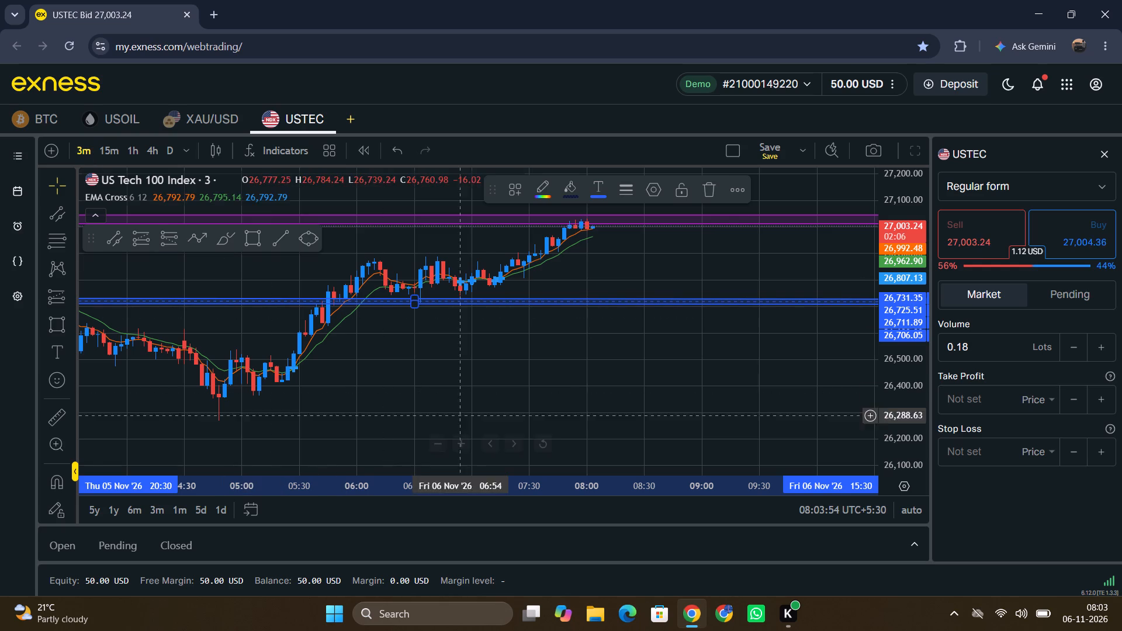
{"action": "left_click", "coordinate": [465, 470]}
{"action": "left_click_drag", "start_coordinate": [467, 486], "coordinate": [689, 487]}
{"action": "left_click_drag", "start_coordinate": [763, 392], "coordinate": [750, 460]}
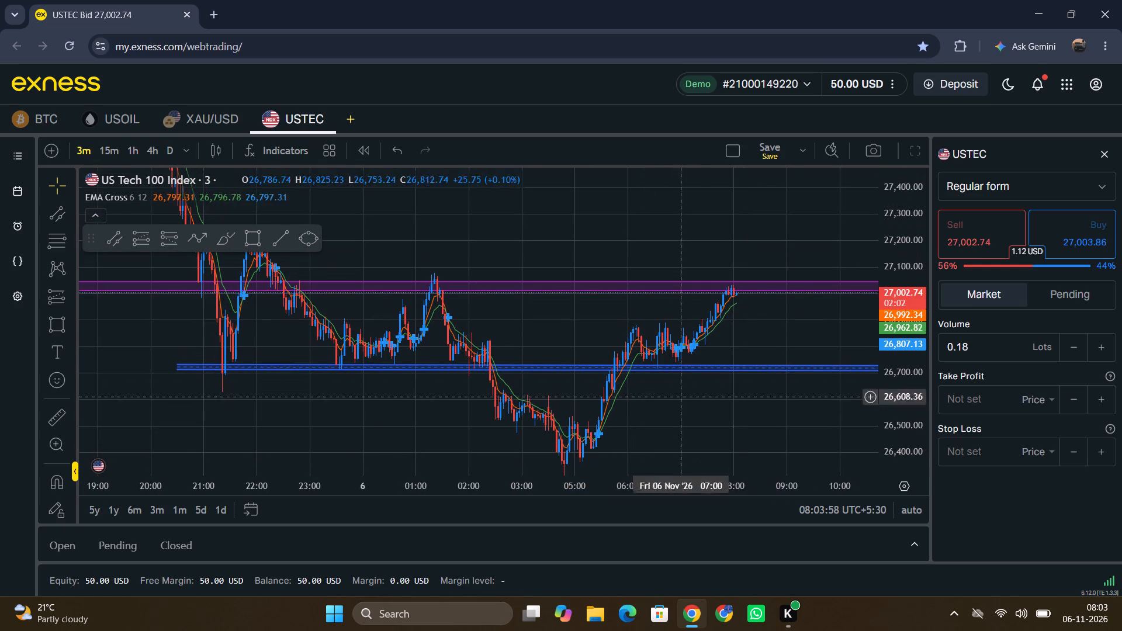
{"action": "left_click", "coordinate": [120, 247]}
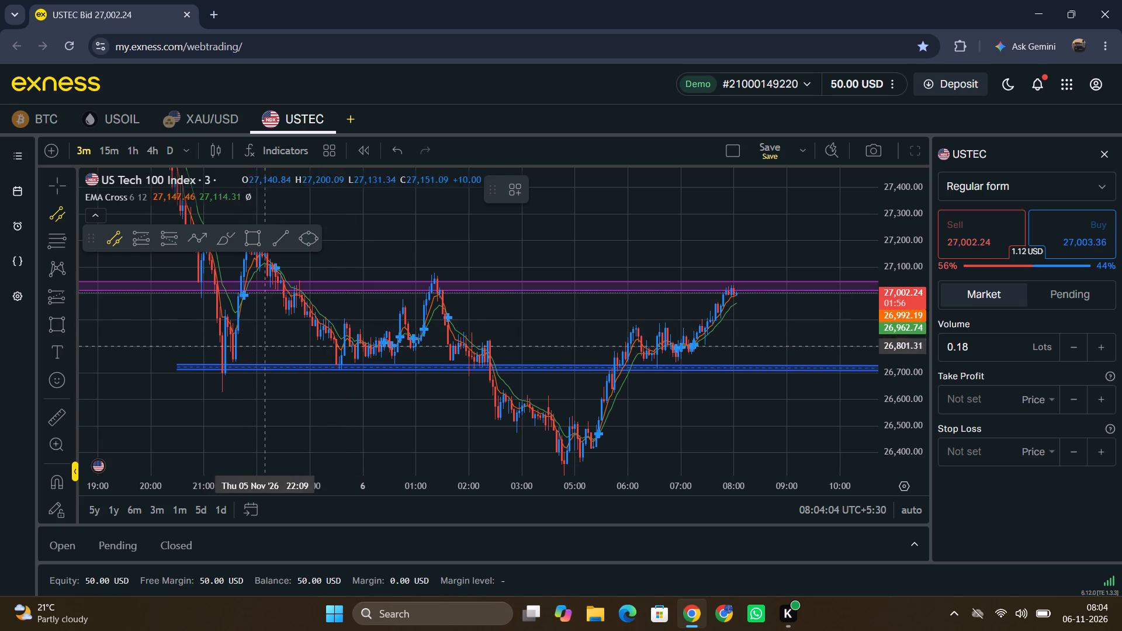
{"action": "left_click_drag", "start_coordinate": [278, 337], "coordinate": [674, 331]}
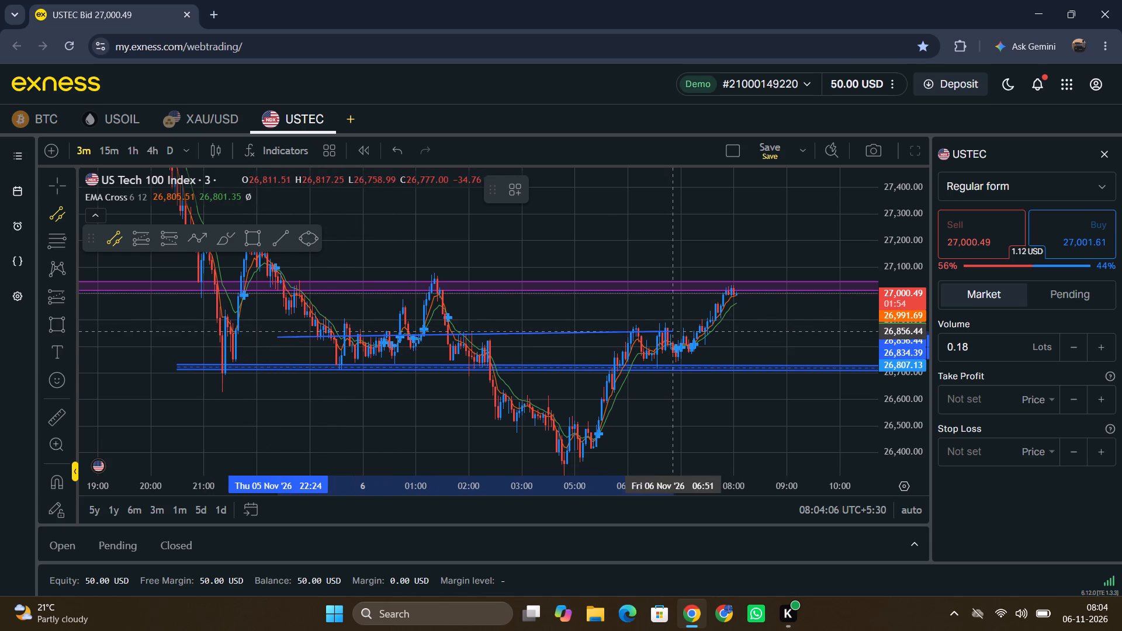
{"action": "left_click_drag", "start_coordinate": [674, 331], "coordinate": [834, 344]}
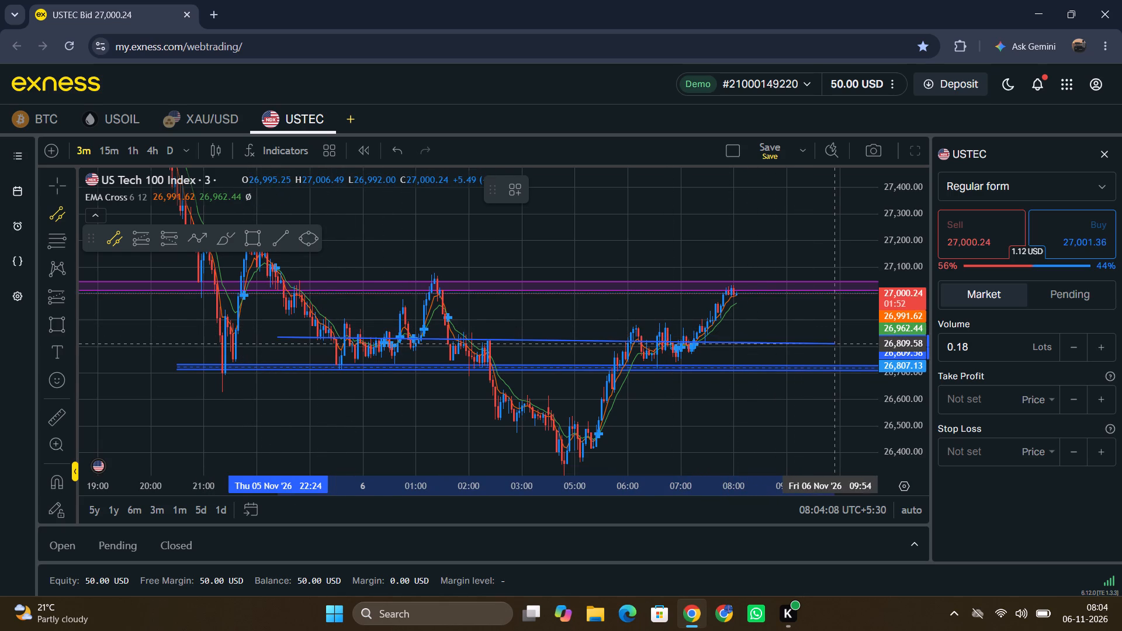
{"action": "left_click_drag", "start_coordinate": [834, 344], "coordinate": [836, 344]}
{"action": "left_click", "coordinate": [839, 344]}
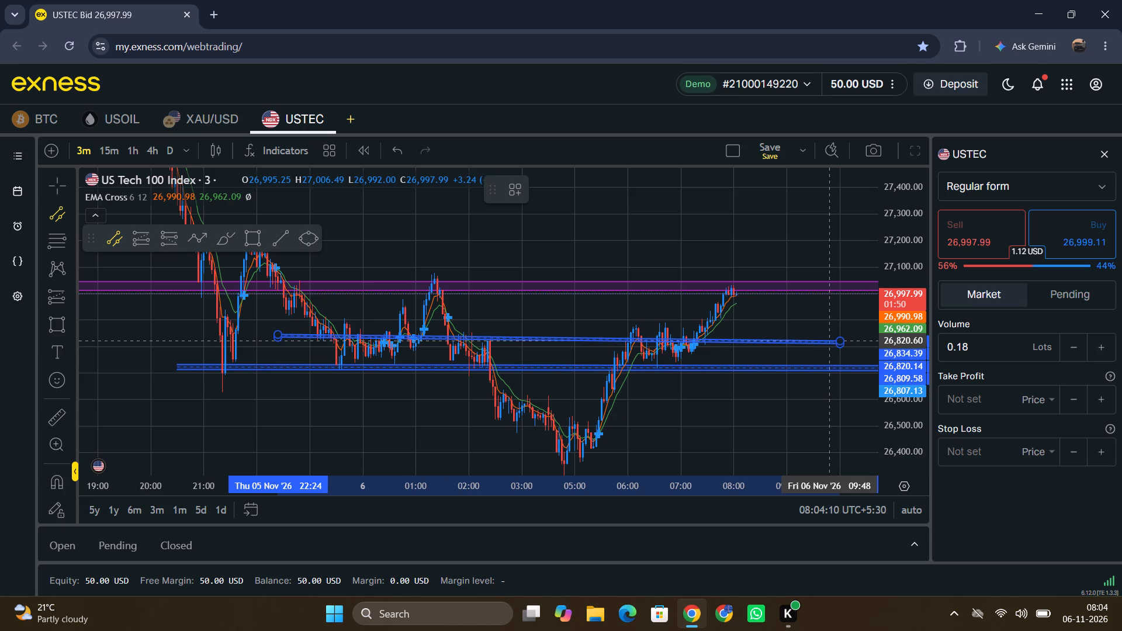
{"action": "left_click", "coordinate": [830, 341]}
Raise the new channel to about 26,851 to 26,867 and set it to span 6 Nov 00:57 to 10:33.
{"action": "left_click_drag", "start_coordinate": [825, 344], "coordinate": [852, 331]}
{"action": "left_click_drag", "start_coordinate": [304, 327], "coordinate": [322, 331]}
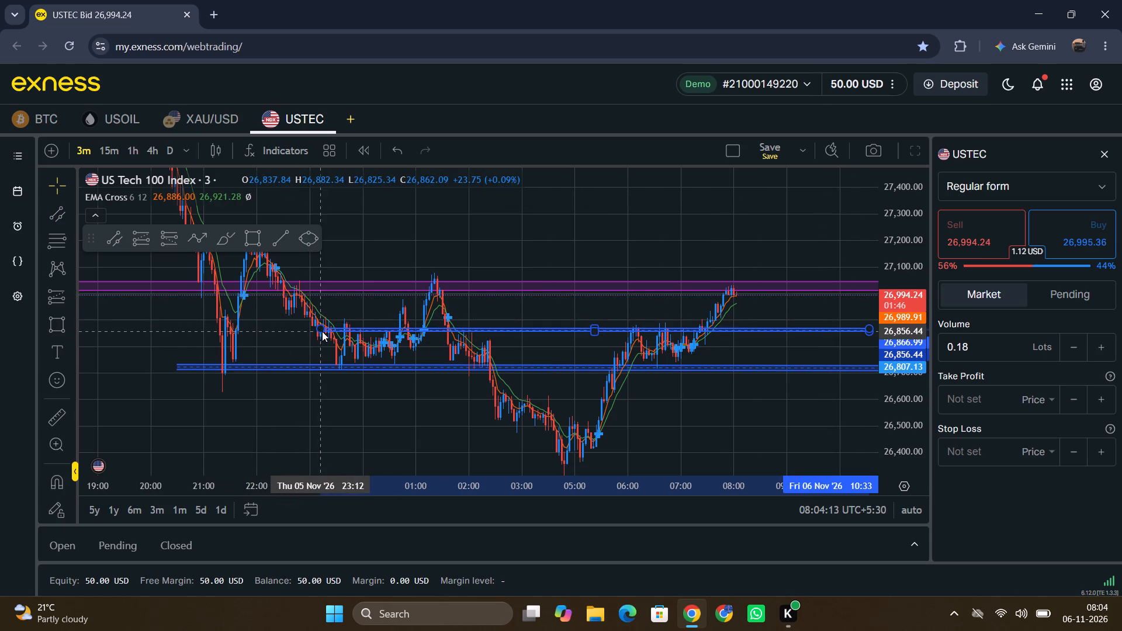
{"action": "left_click_drag", "start_coordinate": [322, 331], "coordinate": [413, 332]}
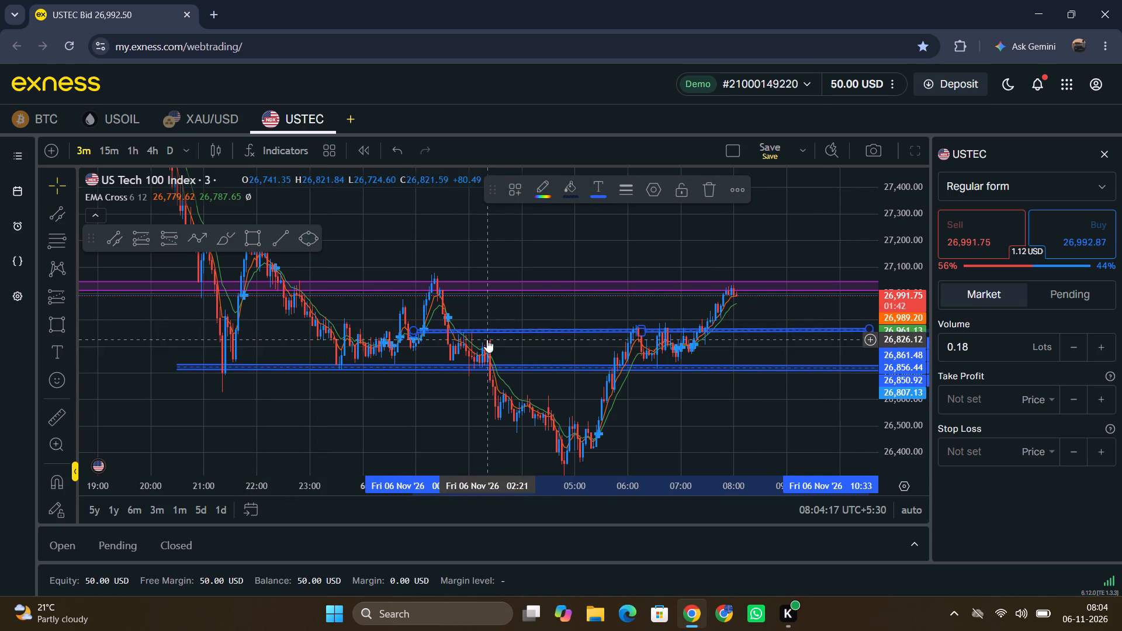
Fine-tune the upper blue channel to about 26,858 to 26,869, starting at 6 Nov 01:00 and extending to about 12:00.
{"action": "left_click_drag", "start_coordinate": [749, 490], "coordinate": [521, 516]}
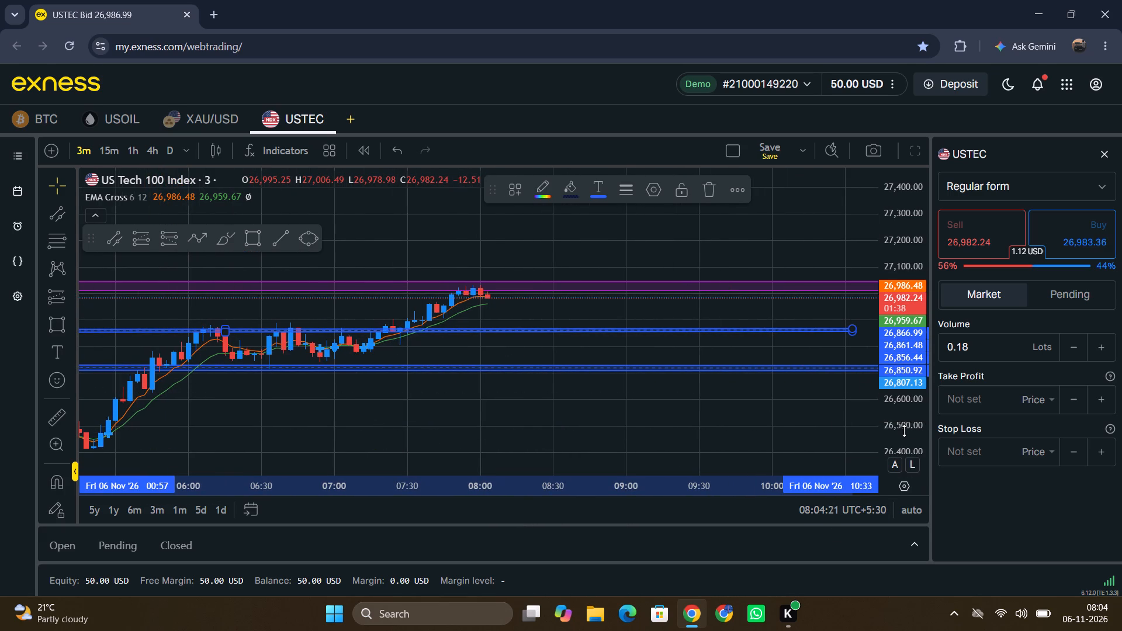
{"action": "left_click_drag", "start_coordinate": [904, 431], "coordinate": [908, 249]}
{"action": "left_click_drag", "start_coordinate": [570, 346], "coordinate": [581, 346]}
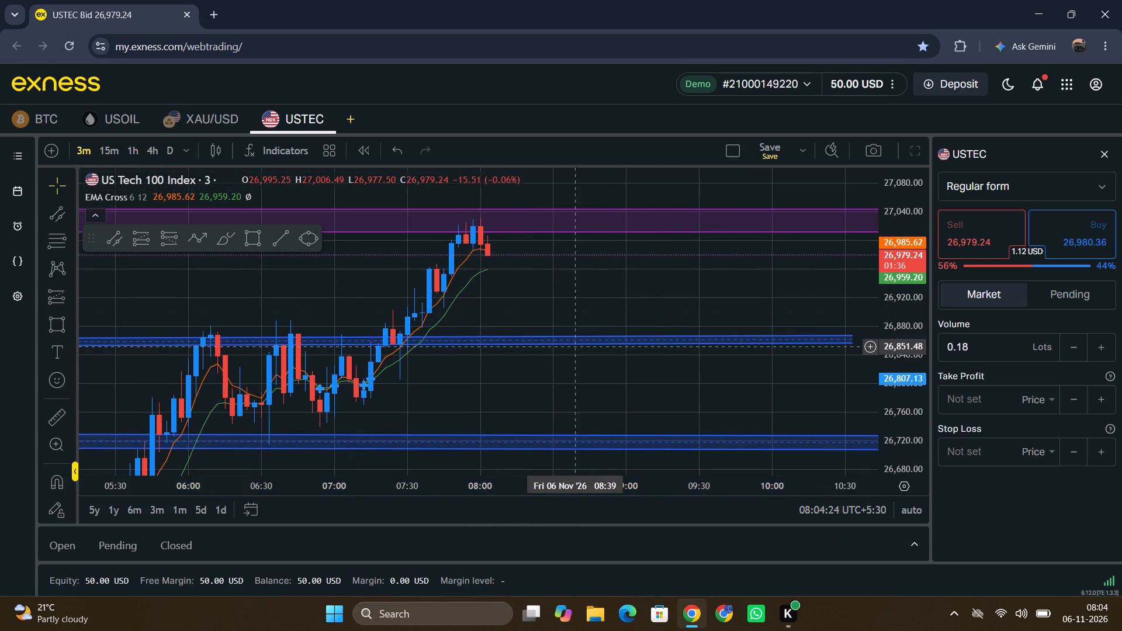
{"action": "left_click_drag", "start_coordinate": [581, 346], "coordinate": [607, 341]}
{"action": "left_click_drag", "start_coordinate": [584, 335], "coordinate": [597, 331]}
{"action": "left_click_drag", "start_coordinate": [639, 379], "coordinate": [275, 381]}
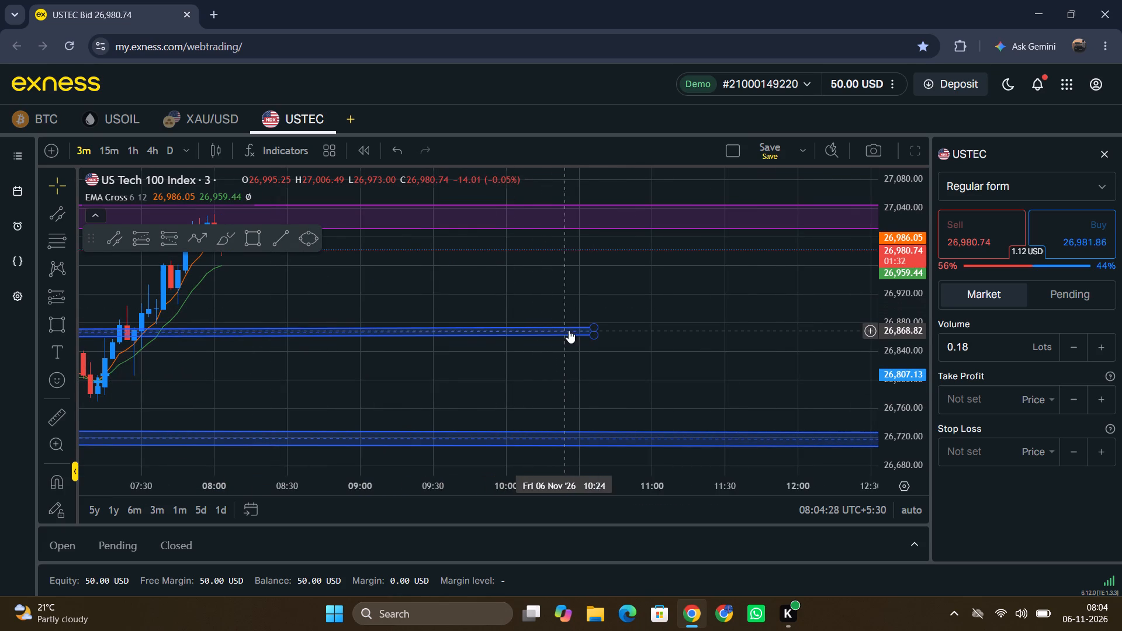
{"action": "left_click_drag", "start_coordinate": [595, 335], "coordinate": [691, 343]}
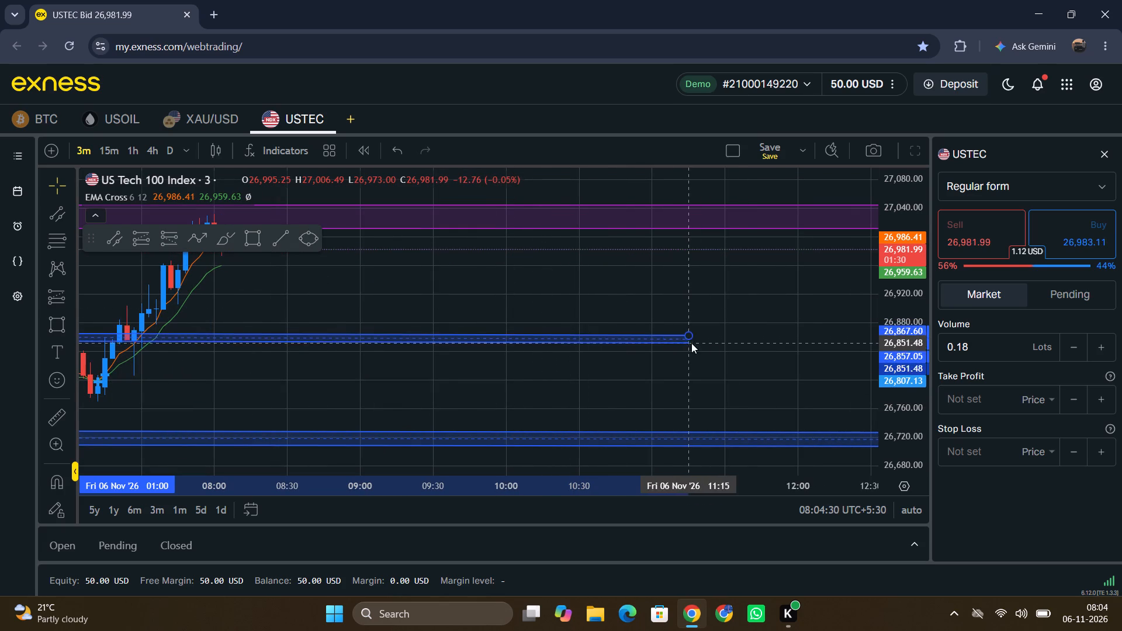
{"action": "left_click_drag", "start_coordinate": [691, 343], "coordinate": [803, 338]}
{"action": "left_click", "coordinate": [619, 359]}
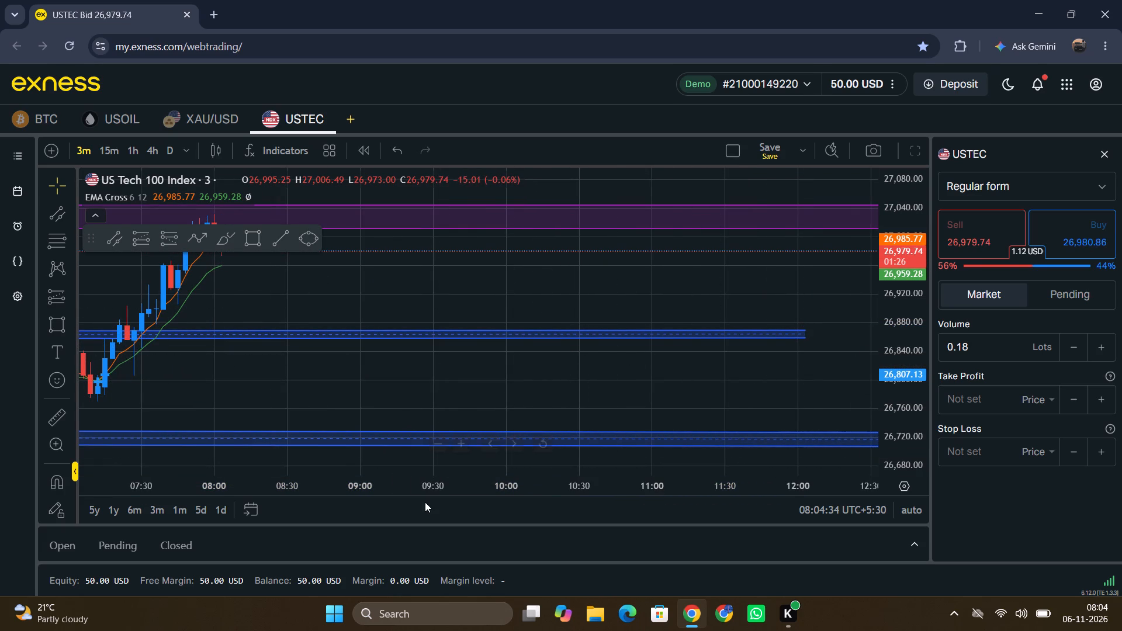
{"action": "left_click_drag", "start_coordinate": [425, 502], "coordinate": [609, 500]}
{"action": "left_click_drag", "start_coordinate": [507, 486], "coordinate": [673, 481]}
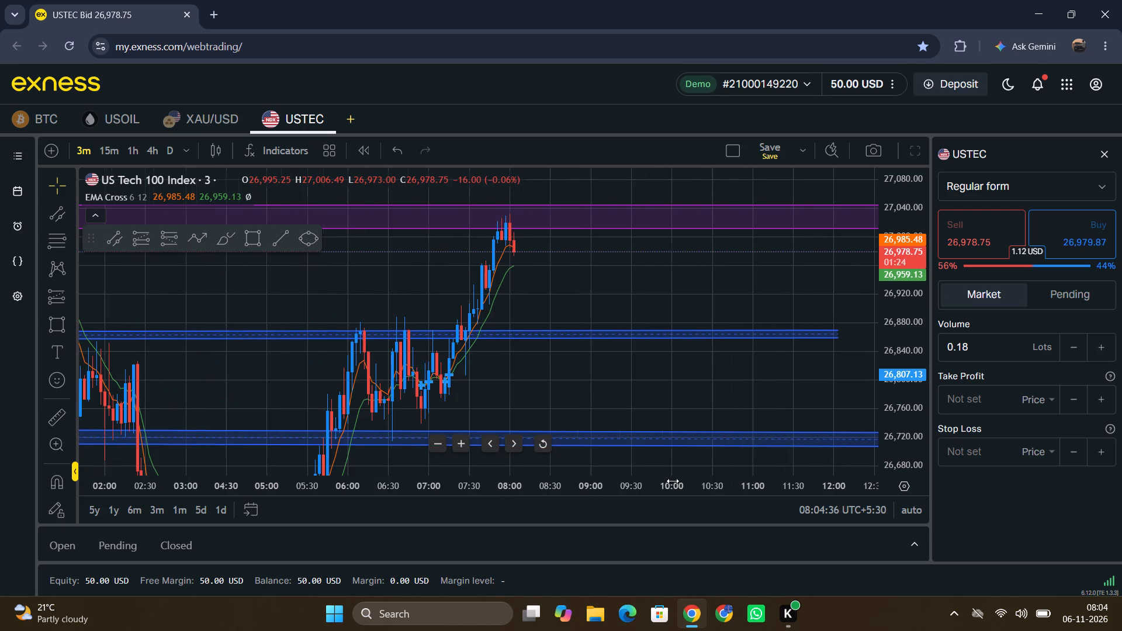
{"action": "left_click_drag", "start_coordinate": [673, 481], "coordinate": [733, 489]}
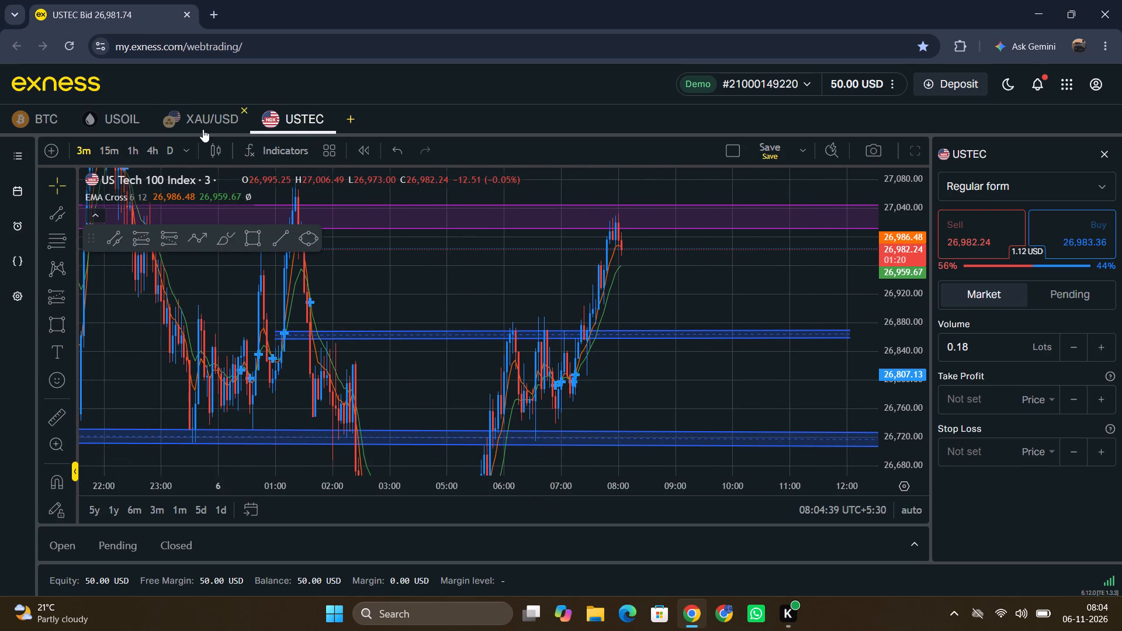
Switch to the XAU/USD chart and set it to the daily timeframe.
{"action": "left_click", "coordinate": [203, 129]}
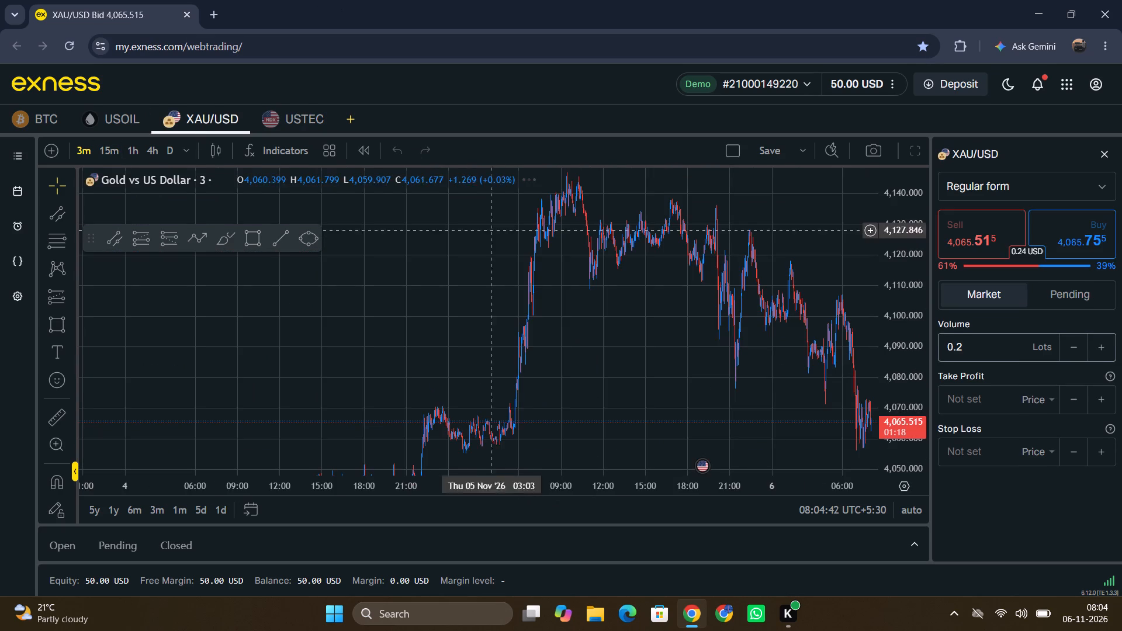
{"action": "left_click", "coordinate": [168, 147]}
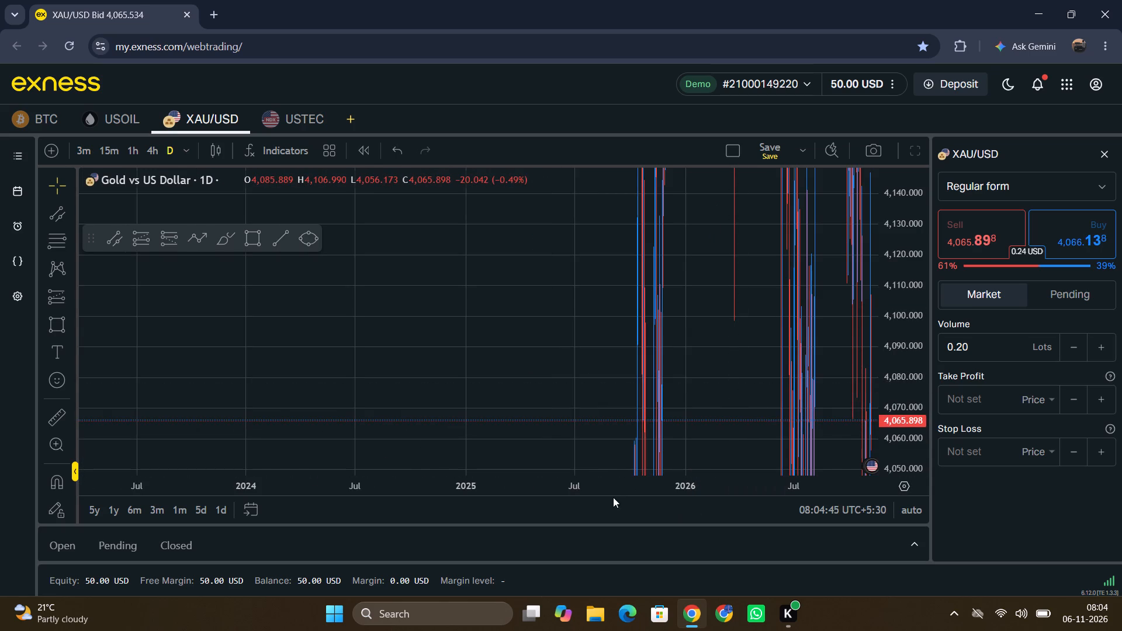
{"action": "left_click_drag", "start_coordinate": [805, 487], "coordinate": [0, 399]}
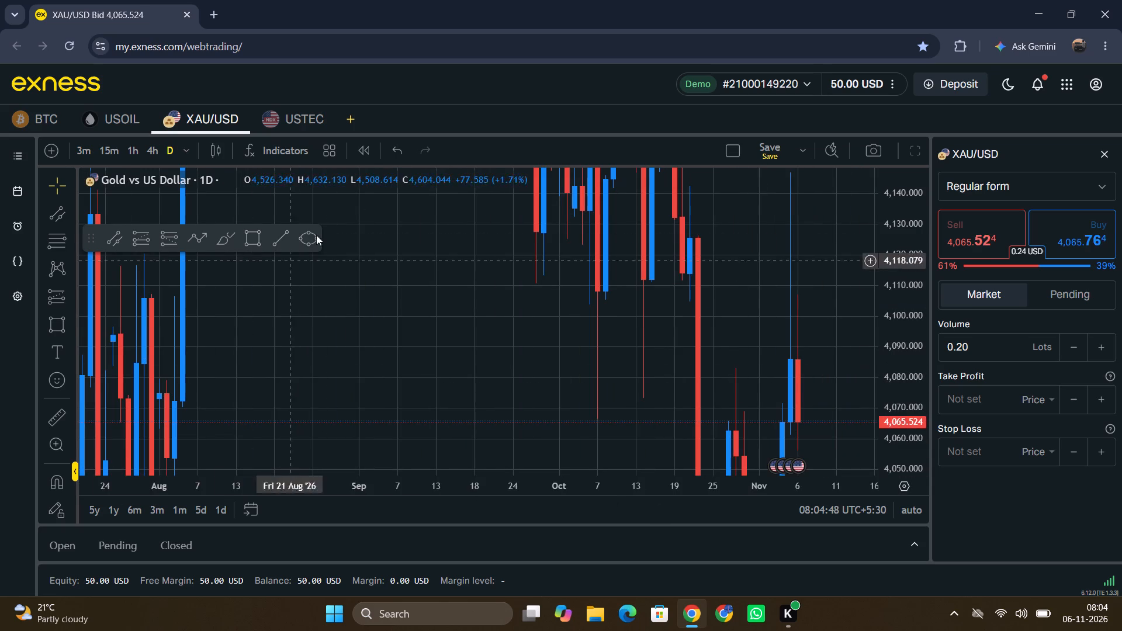
Add the EMA Cross indicator to the daily XAU/USD chart.
{"action": "left_click", "coordinate": [286, 144]}
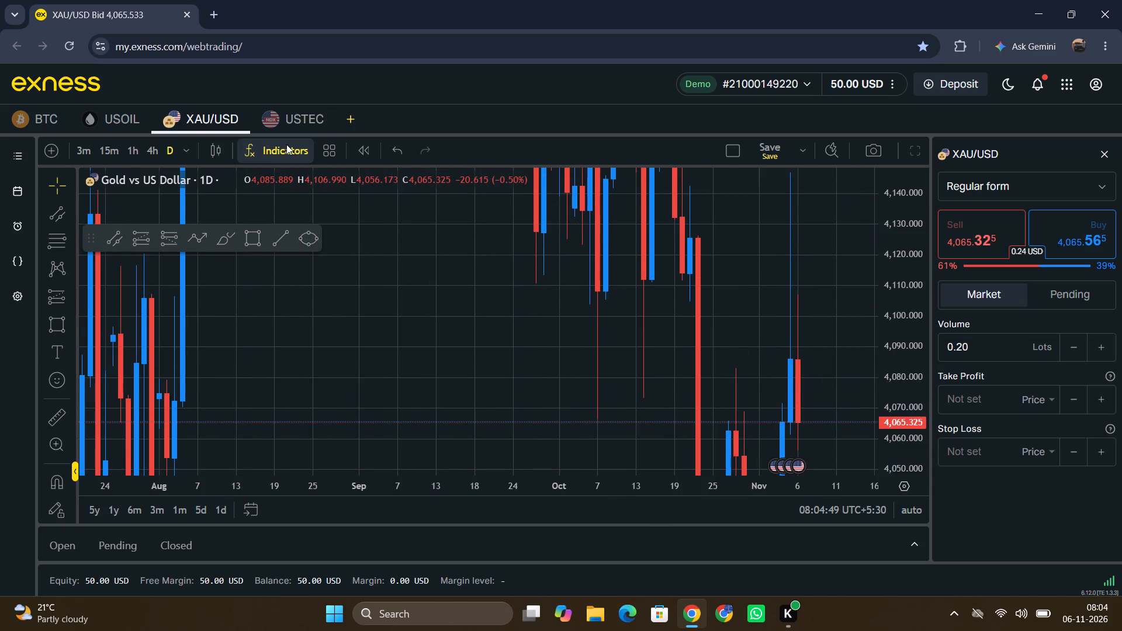
{"action": "left_click", "coordinate": [618, 456]}
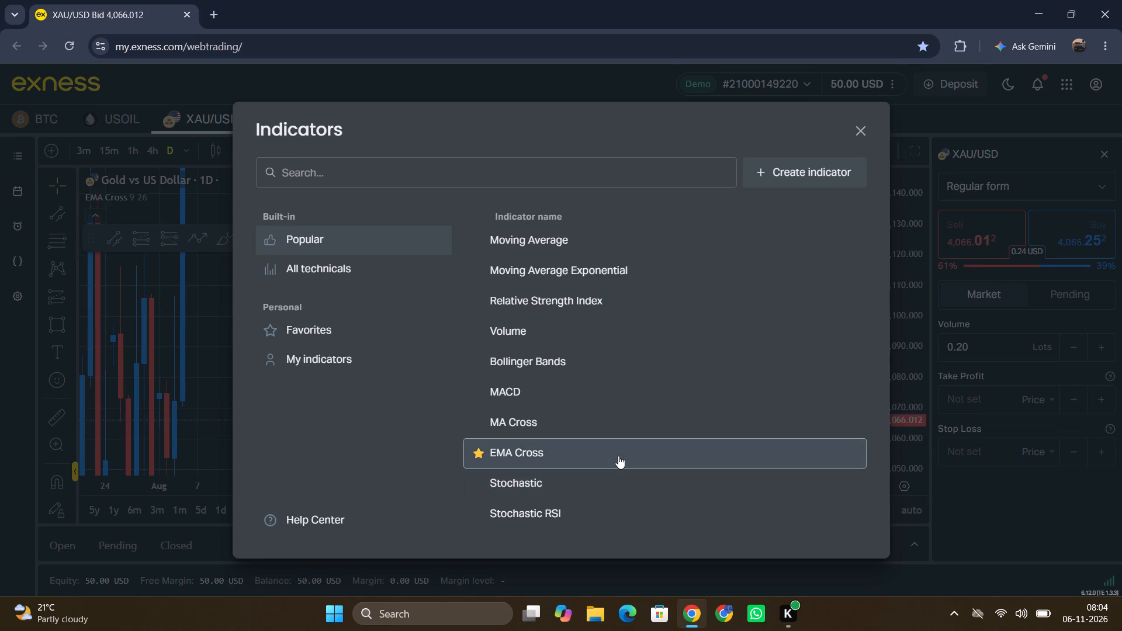
{"action": "left_click", "coordinate": [202, 356]}
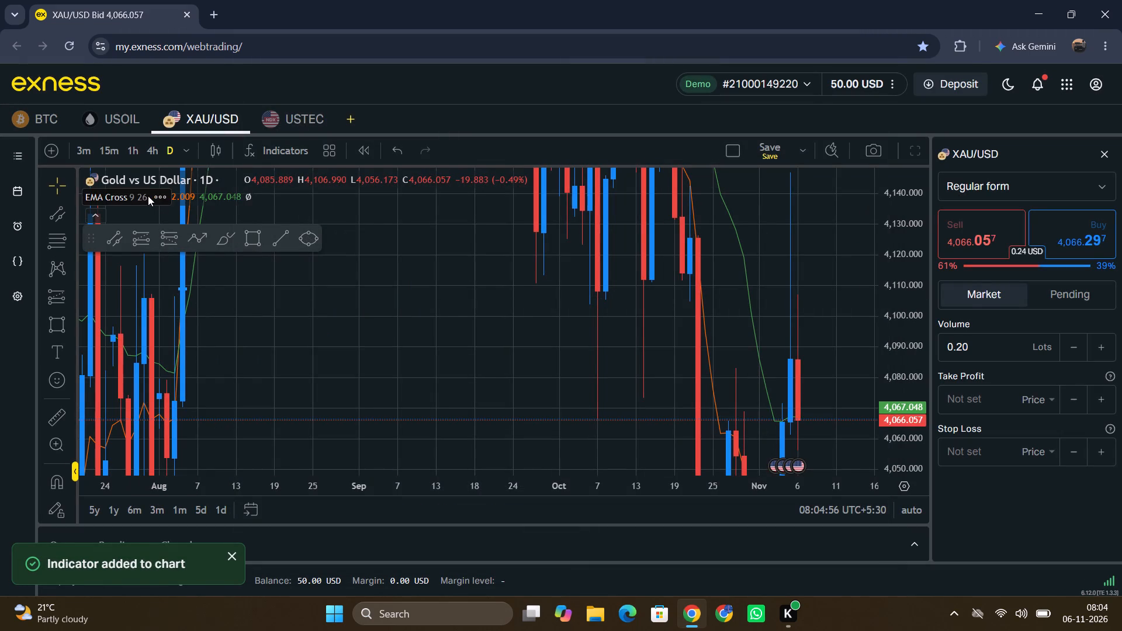
Set the EMA Cross indicator's short length to 6 and long length to 12.
{"action": "left_click", "coordinate": [155, 196]}
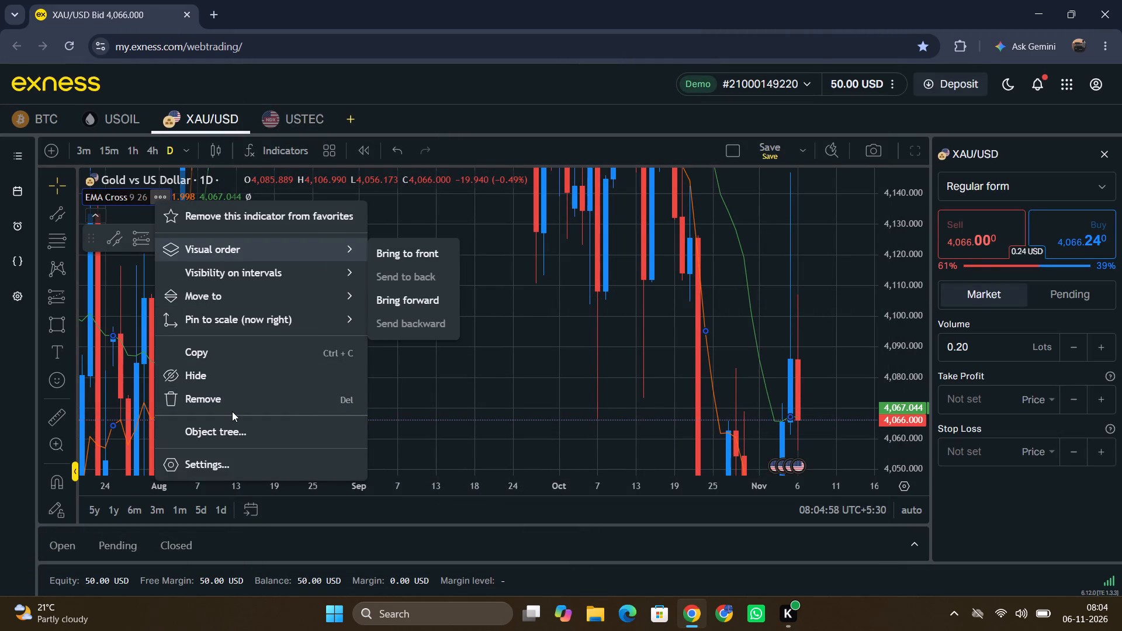
{"action": "left_click", "coordinate": [227, 459]}
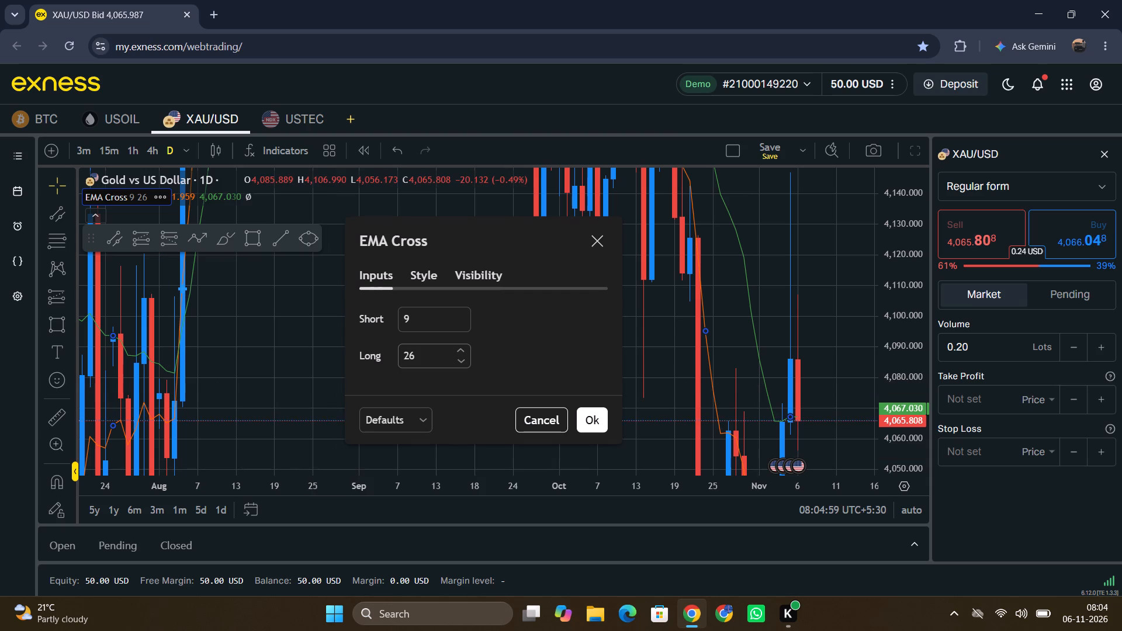
{"action": "left_click", "coordinate": [425, 354]}
{"action": "key", "text": "BackSpace"}
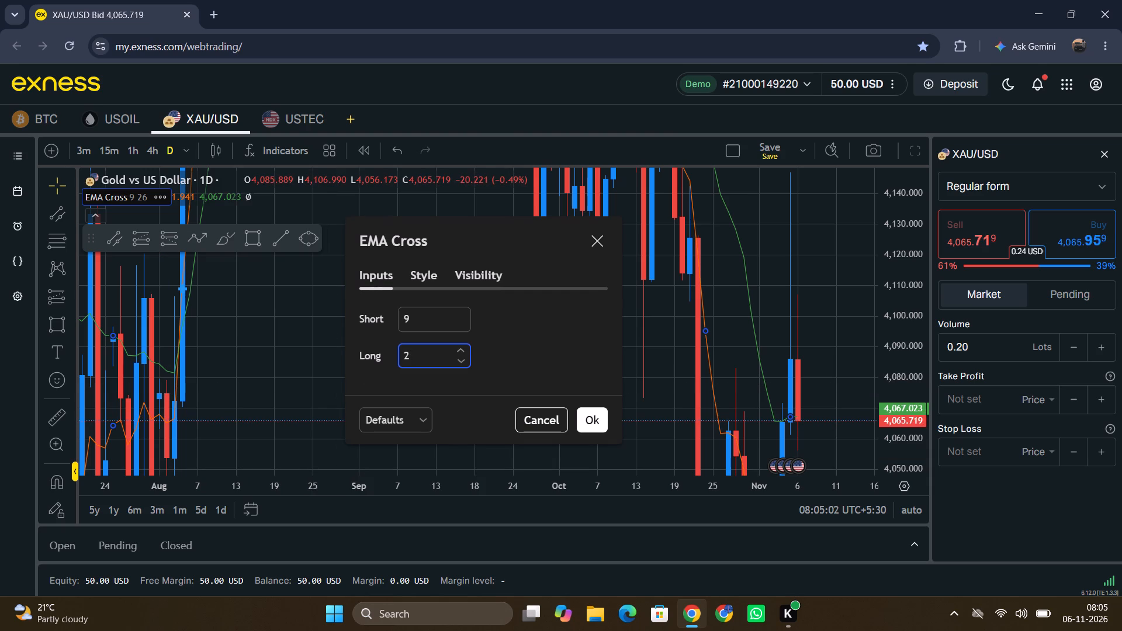
{"action": "key", "text": "Left"}
{"action": "key", "text": "1"}
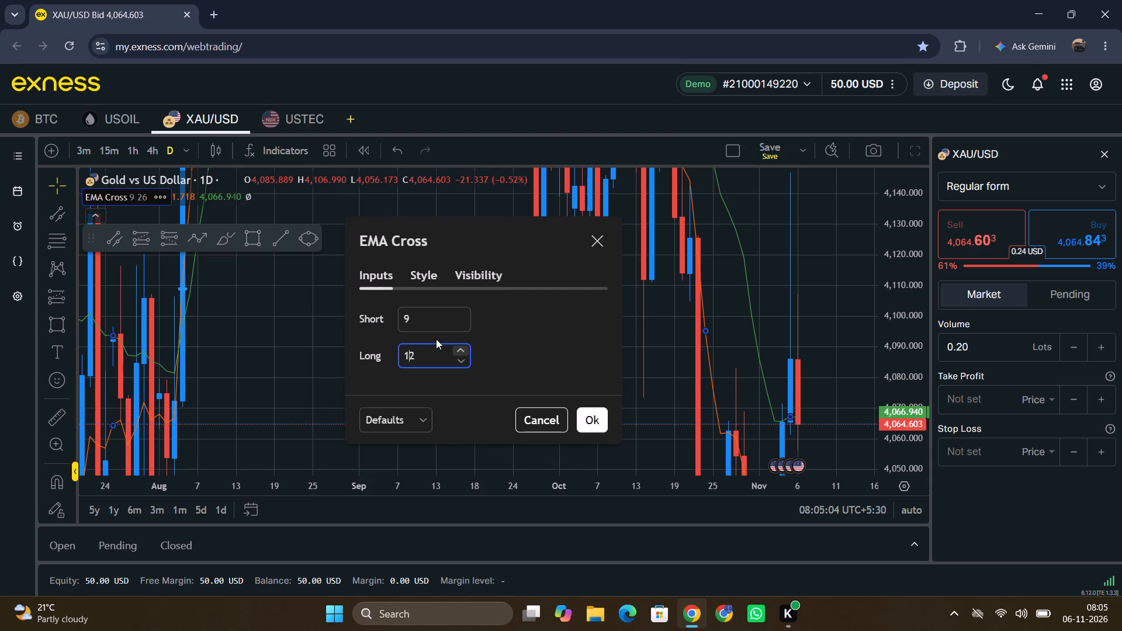
{"action": "left_click", "coordinate": [410, 306]}
{"action": "left_click", "coordinate": [419, 315]}
{"action": "key", "text": "BackSpace"}
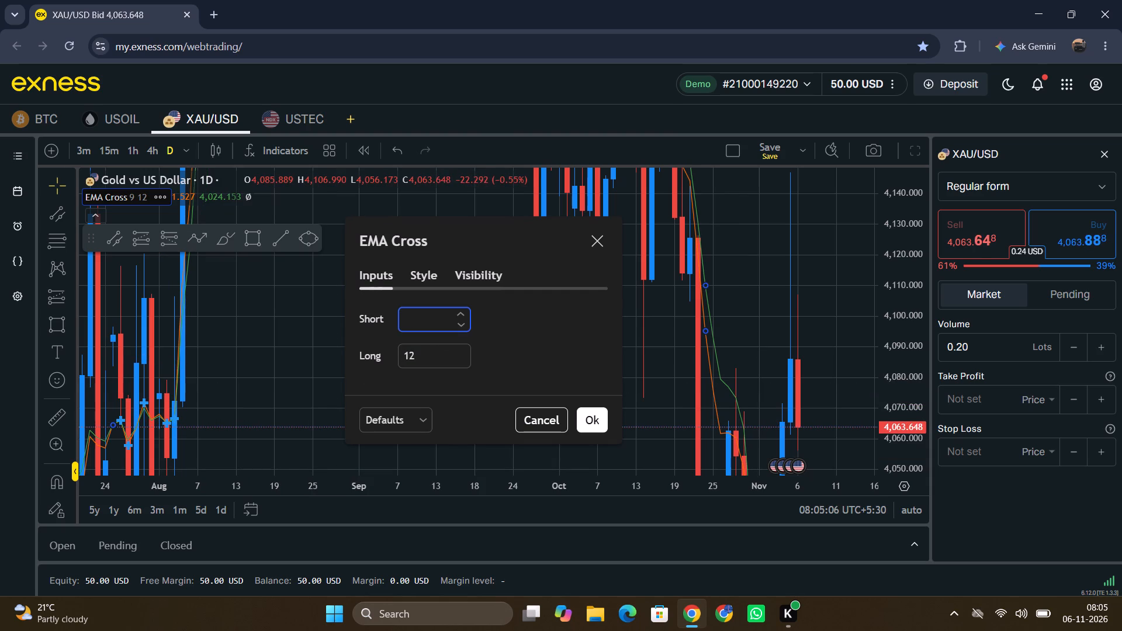
{"action": "key", "text": "6"}
{"action": "key", "text": "Return"}
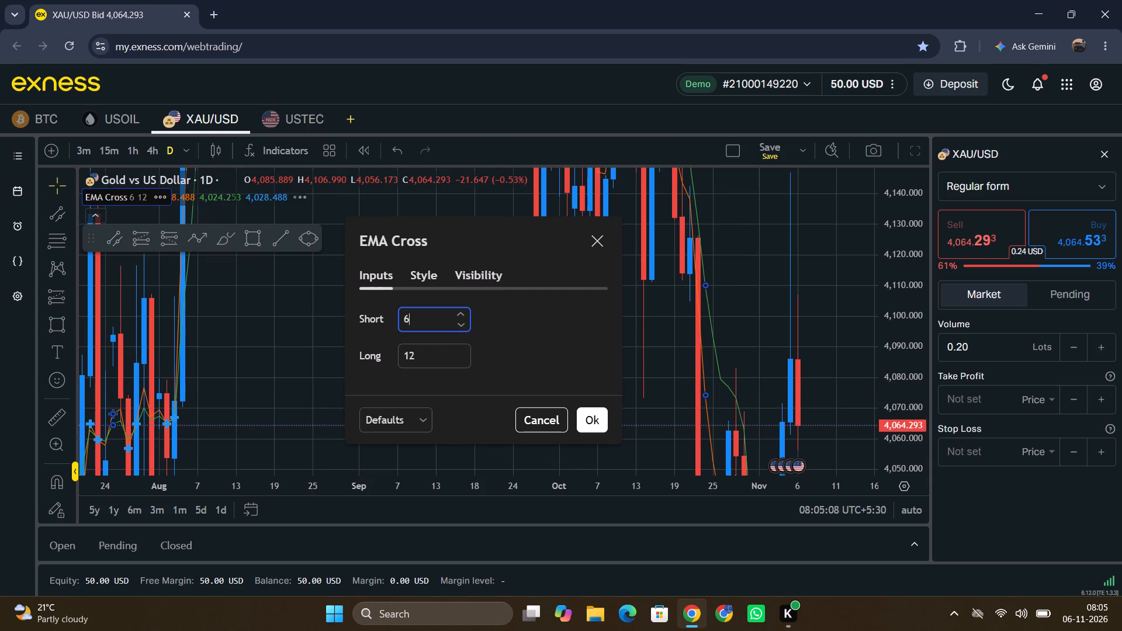
{"action": "left_click", "coordinate": [588, 426]}
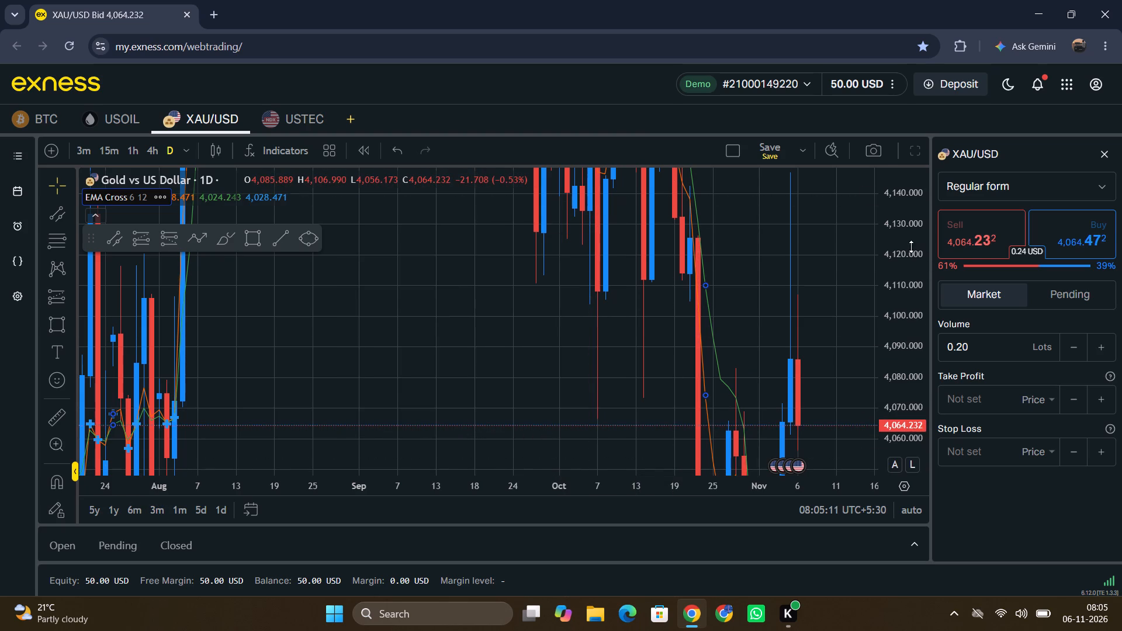
Draw a thin rectangle on the daily XAU/USD chart at about 4,006 to 4,016, from 11 Sep 2025 to about 17 Aug 2026.
{"action": "left_click_drag", "start_coordinate": [912, 245], "coordinate": [930, 449]}
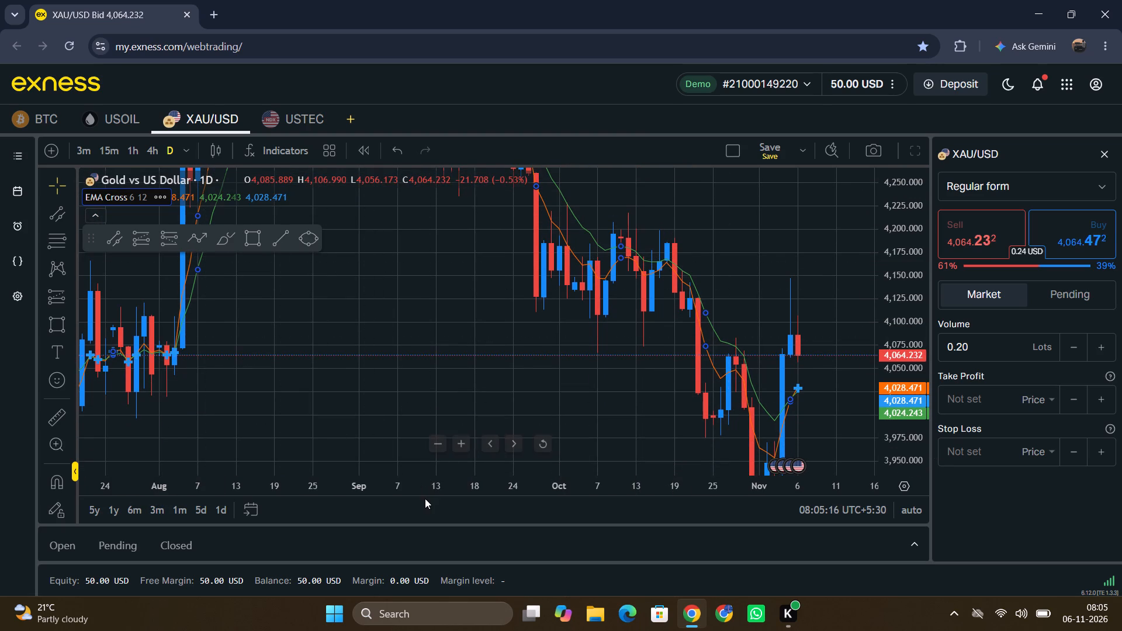
{"action": "left_click_drag", "start_coordinate": [431, 490], "coordinate": [698, 486]}
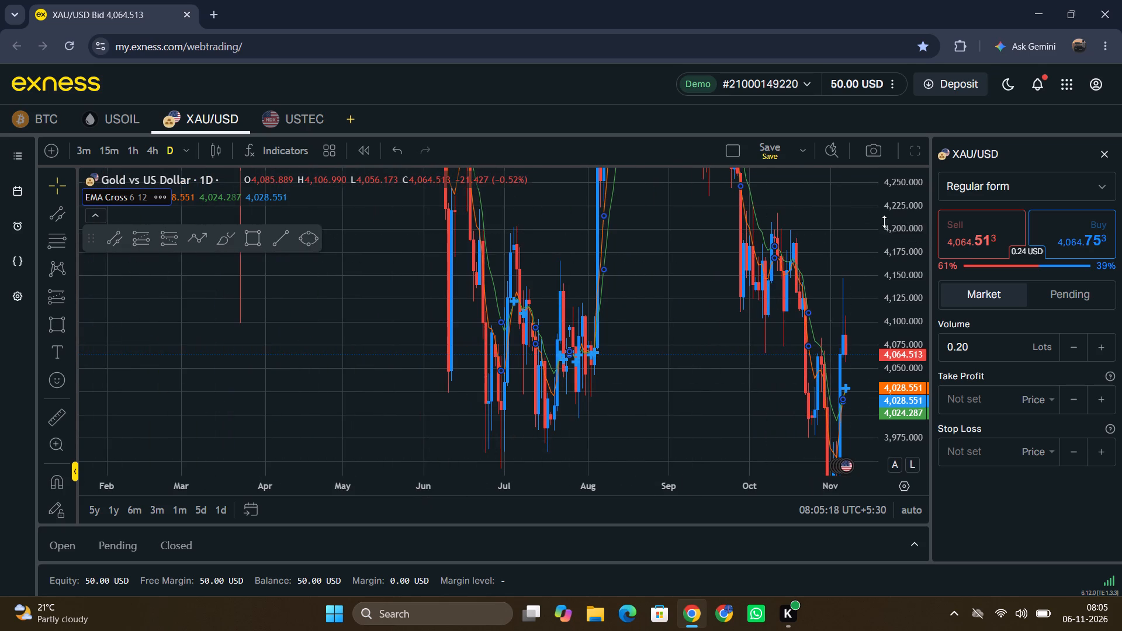
{"action": "left_click_drag", "start_coordinate": [902, 217], "coordinate": [905, 425]}
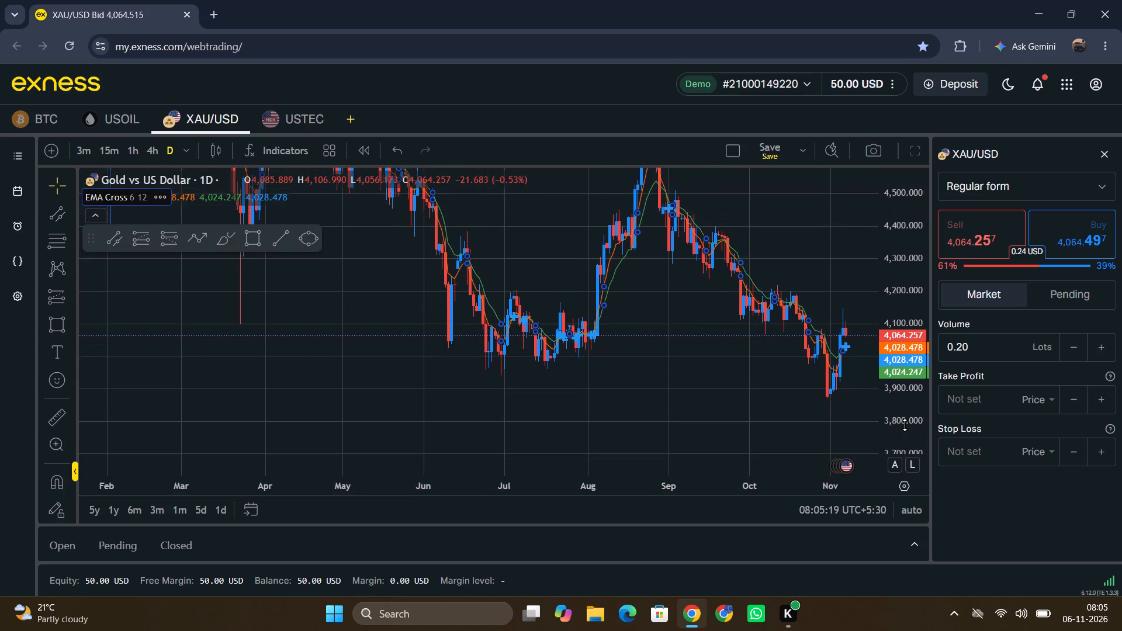
{"action": "left_click_drag", "start_coordinate": [905, 425], "coordinate": [896, 461]}
{"action": "left_click_drag", "start_coordinate": [494, 485], "coordinate": [673, 494]}
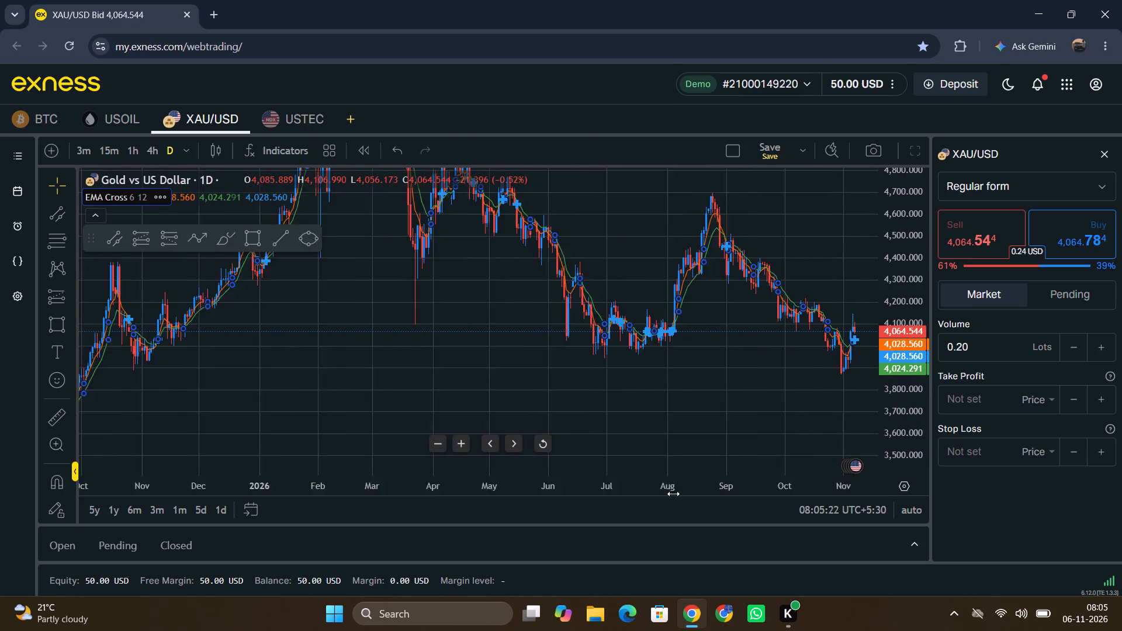
{"action": "left_click_drag", "start_coordinate": [673, 494], "coordinate": [669, 491]}
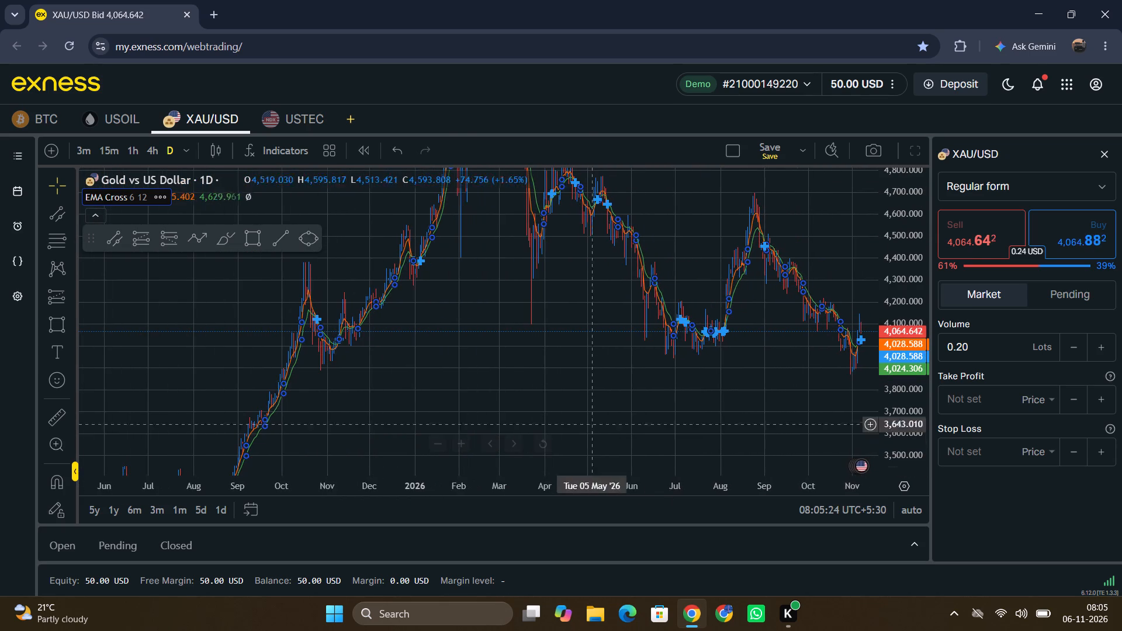
{"action": "left_click_drag", "start_coordinate": [590, 392], "coordinate": [646, 369]}
{"action": "left_click", "coordinate": [252, 240]}
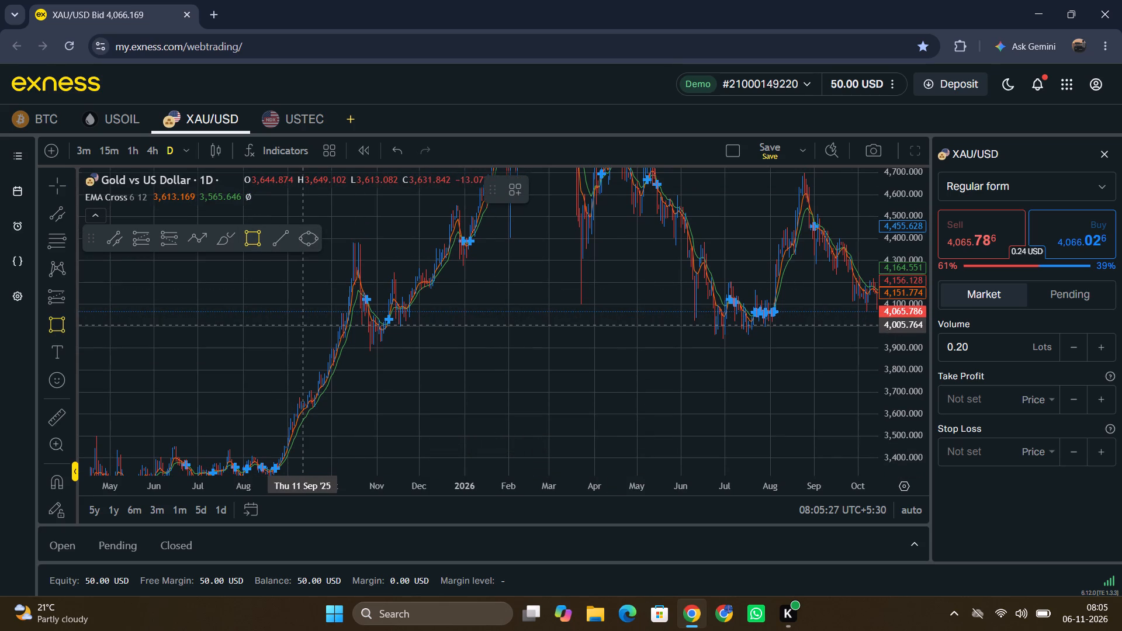
{"action": "left_click_drag", "start_coordinate": [303, 324], "coordinate": [775, 323]}
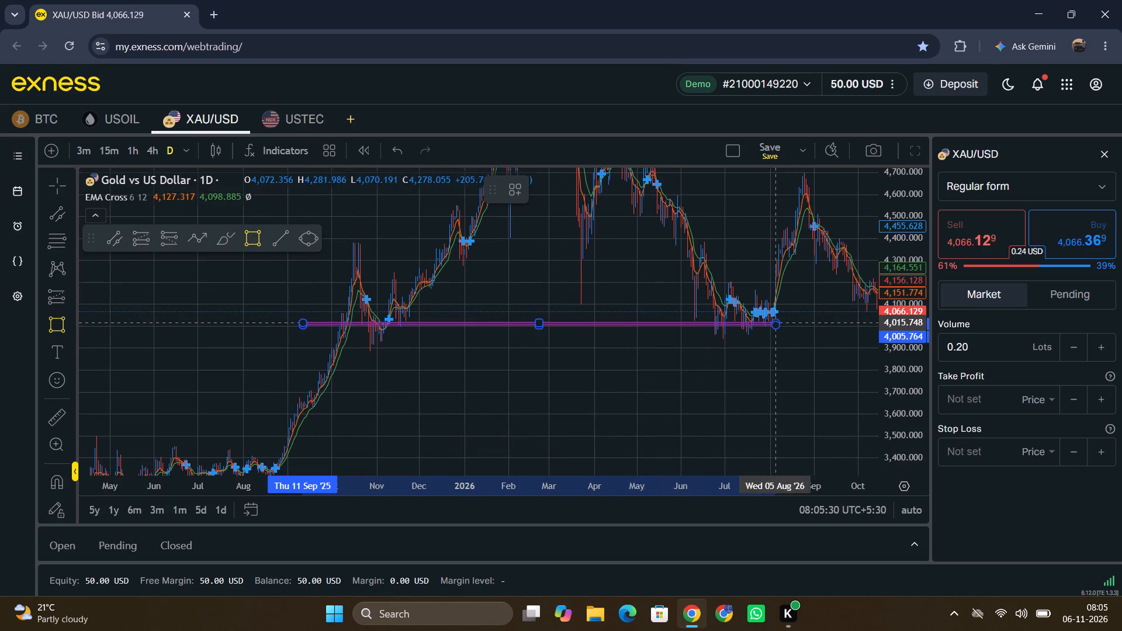
{"action": "left_click_drag", "start_coordinate": [775, 323], "coordinate": [792, 323]}
{"action": "left_click", "coordinate": [792, 323]}
Extend the purple rectangle's later end to about mid-January 2027, with its upper edge at about 4,019.
{"action": "left_click_drag", "start_coordinate": [799, 349], "coordinate": [421, 394]}
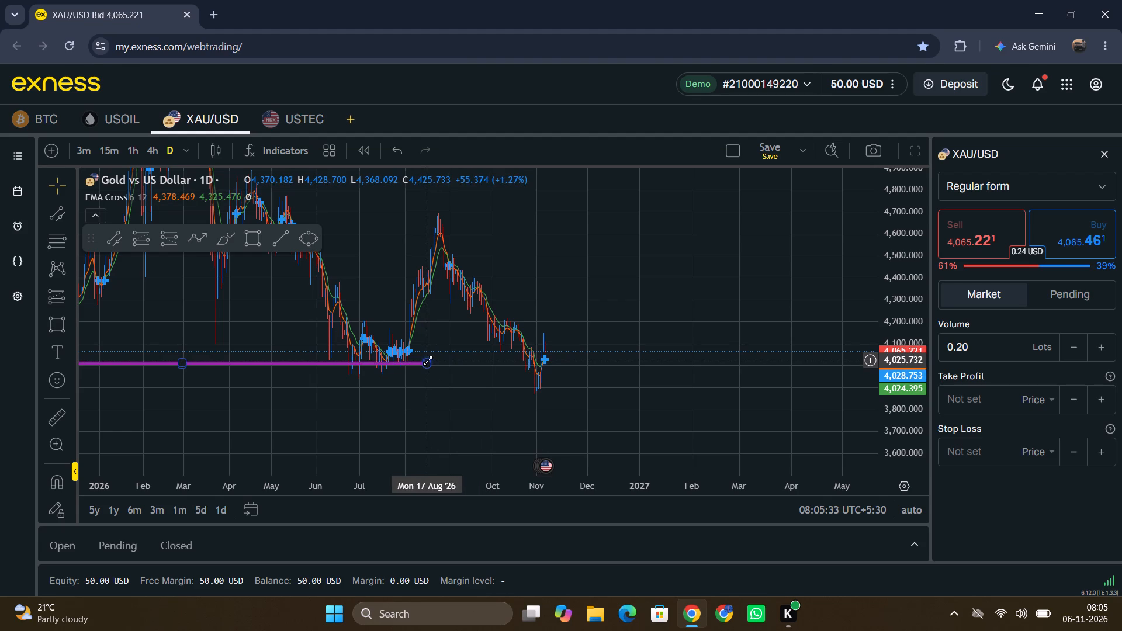
{"action": "left_click_drag", "start_coordinate": [428, 360], "coordinate": [594, 359]}
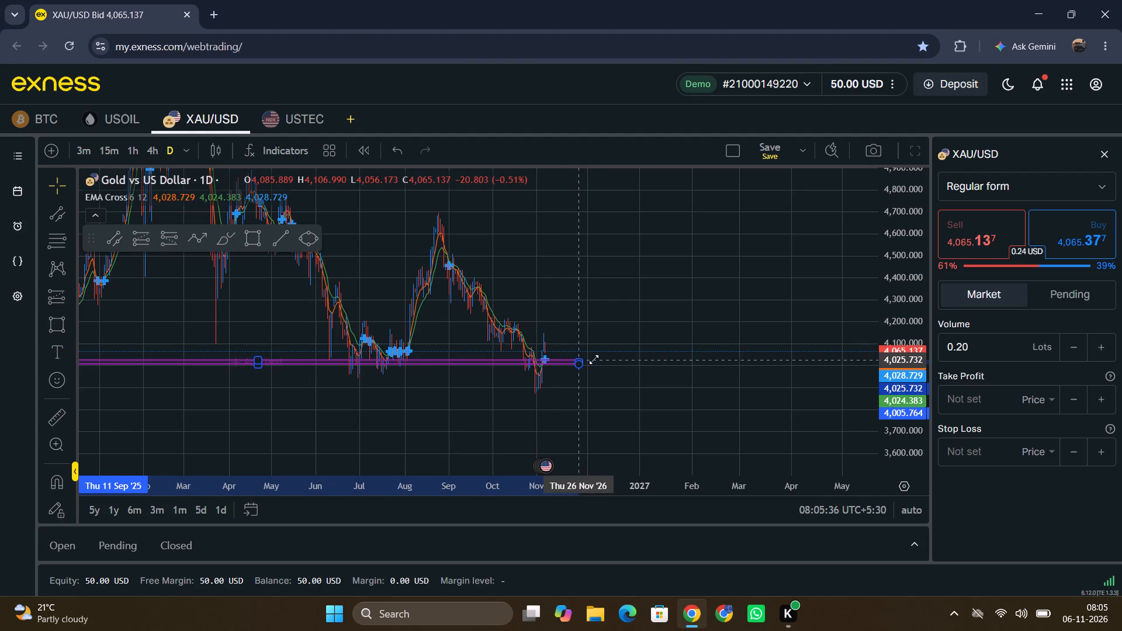
{"action": "left_click_drag", "start_coordinate": [594, 359], "coordinate": [640, 362]}
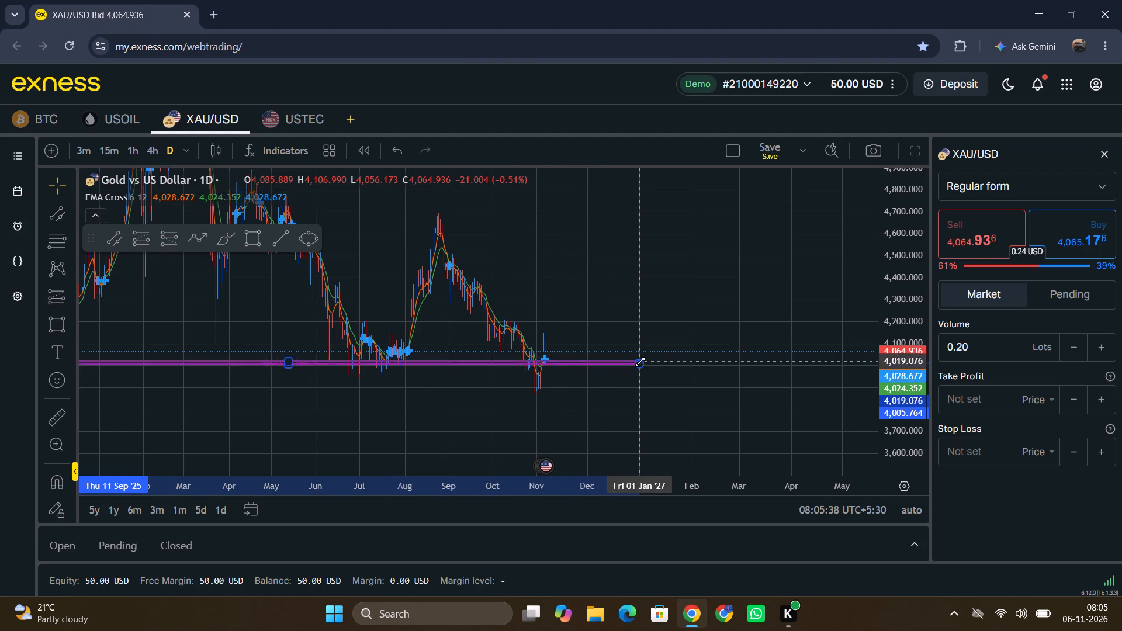
{"action": "left_click_drag", "start_coordinate": [640, 362], "coordinate": [660, 361]}
{"action": "left_click", "coordinate": [660, 361]}
{"action": "left_click", "coordinate": [654, 384]}
Lower the purple rectangle to a base of about 4,001, thin it to about 4,007, and extend it to early February 2027.
{"action": "left_click_drag", "start_coordinate": [465, 493], "coordinate": [628, 488]}
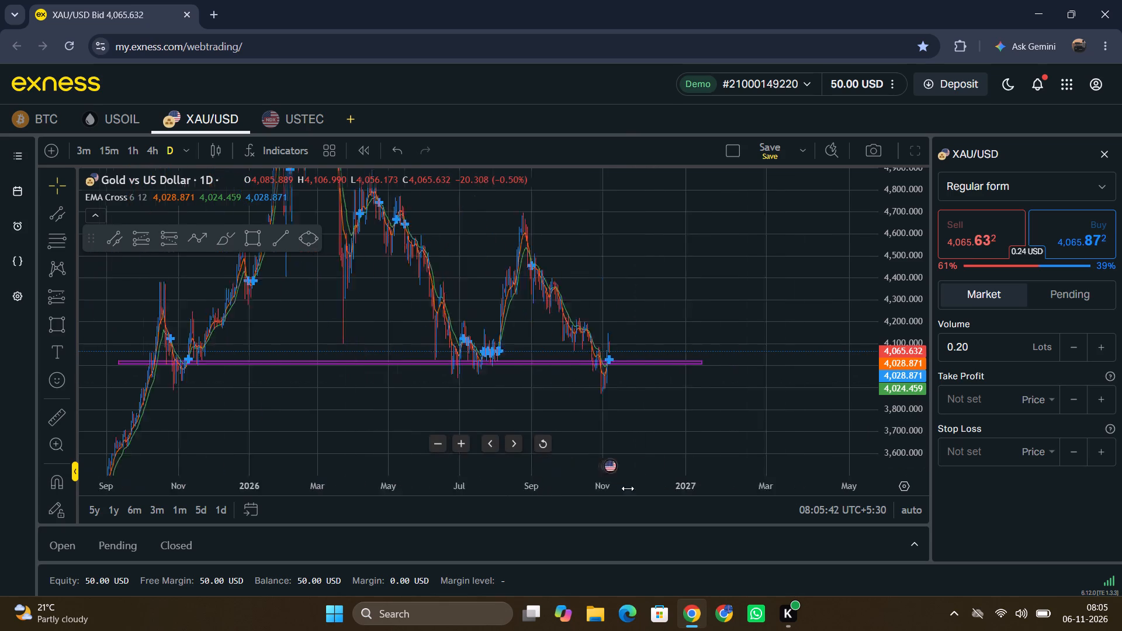
{"action": "left_click_drag", "start_coordinate": [628, 488], "coordinate": [323, 470]}
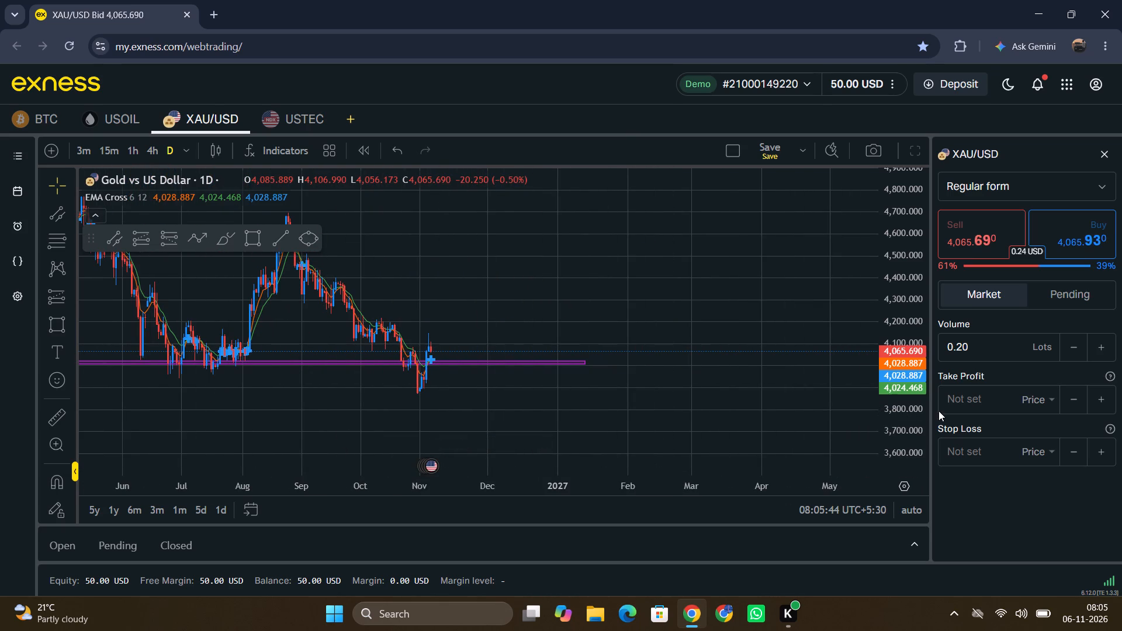
{"action": "left_click_drag", "start_coordinate": [906, 414], "coordinate": [937, 58]}
{"action": "left_click_drag", "start_coordinate": [834, 242], "coordinate": [926, 113]}
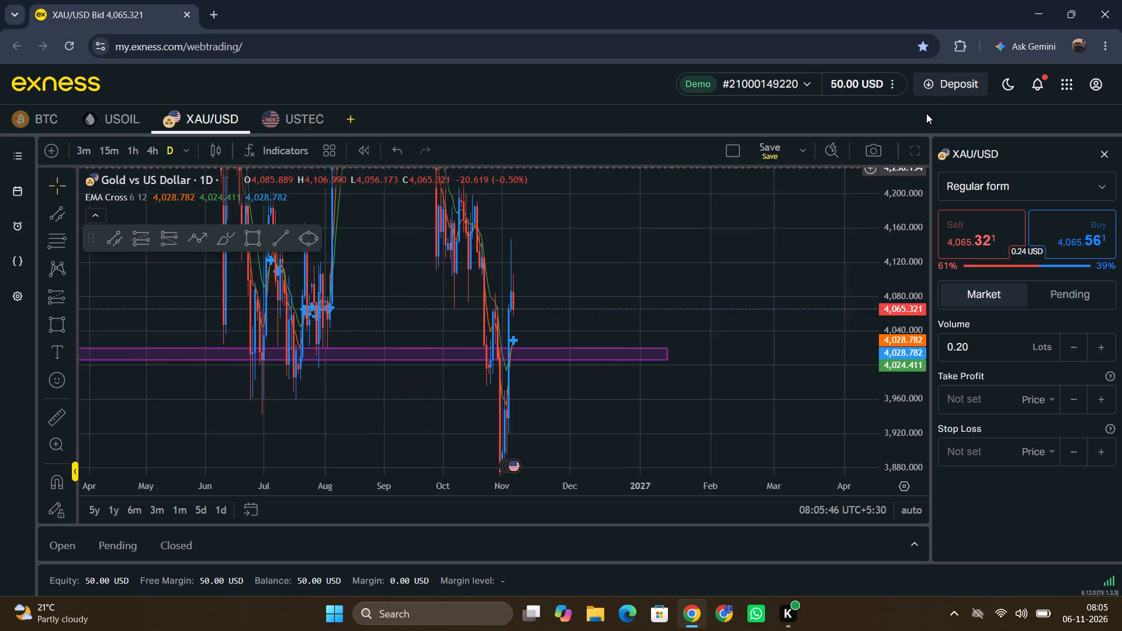
{"action": "left_click_drag", "start_coordinate": [926, 113], "coordinate": [931, 103]}
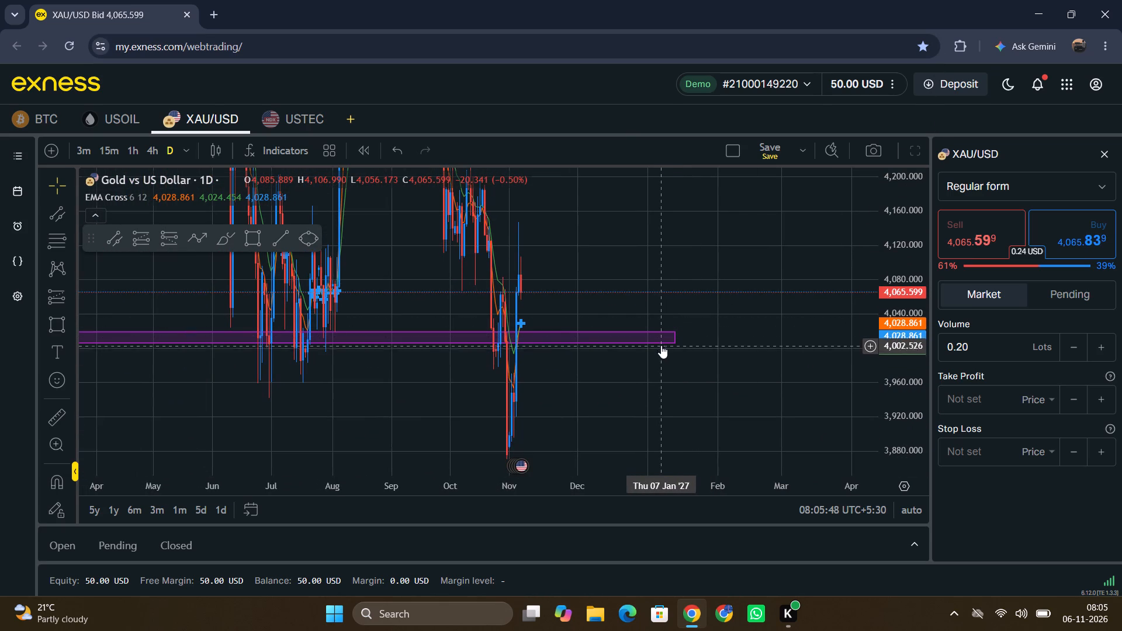
{"action": "left_click_drag", "start_coordinate": [664, 344], "coordinate": [680, 345]}
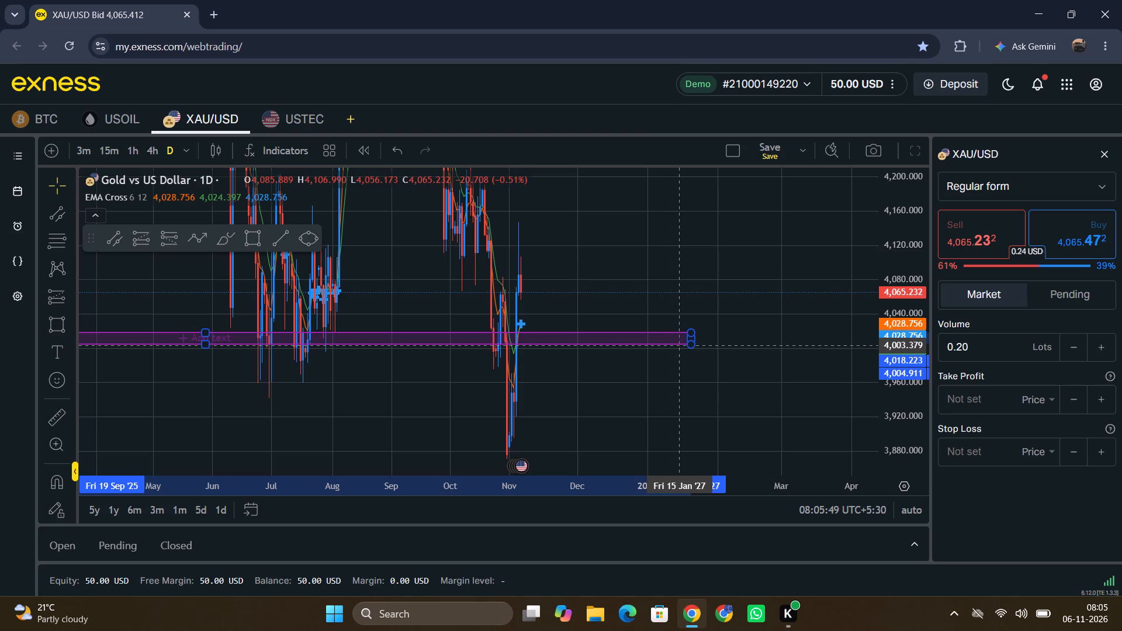
{"action": "left_click_drag", "start_coordinate": [680, 345], "coordinate": [675, 349]}
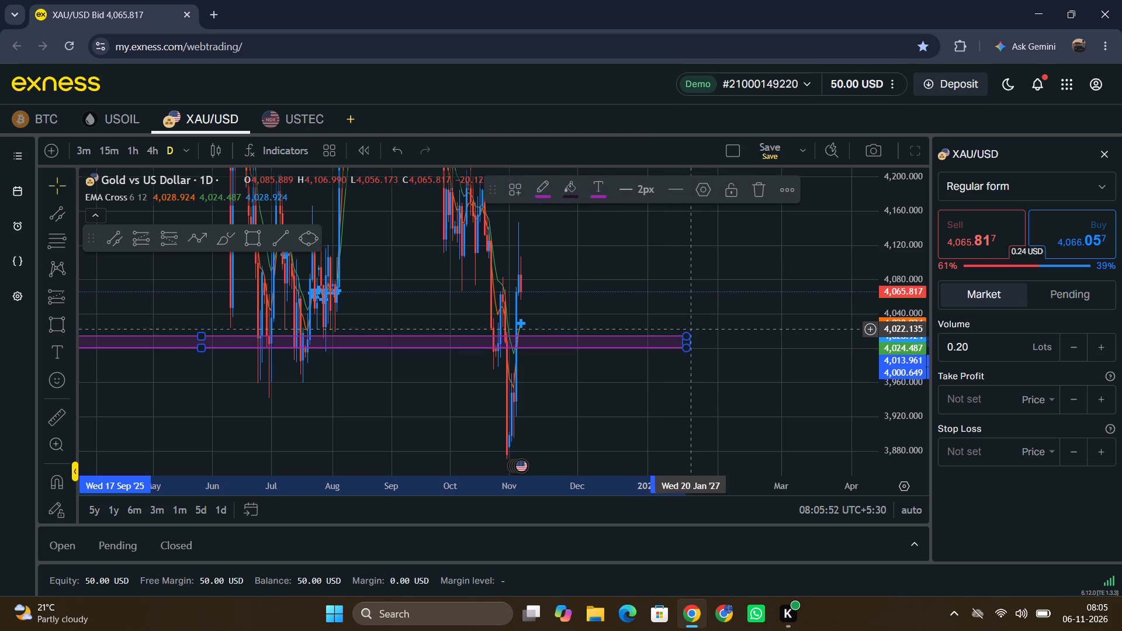
{"action": "left_click_drag", "start_coordinate": [689, 334], "coordinate": [735, 342]}
On the 4-hour timeframe, draw a thin near-horizontal parallel channel at about 4,066 to 4,067, from 30 Sep to about 12 Nov.
{"action": "left_click_drag", "start_coordinate": [673, 360], "coordinate": [896, 333]}
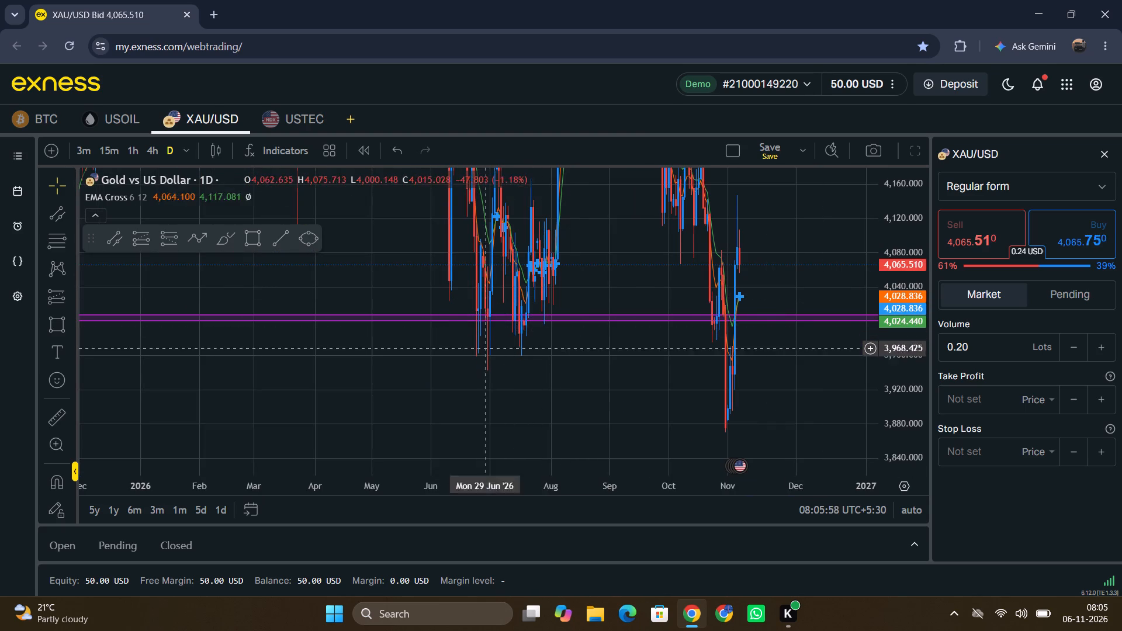
{"action": "left_click", "coordinate": [147, 152]}
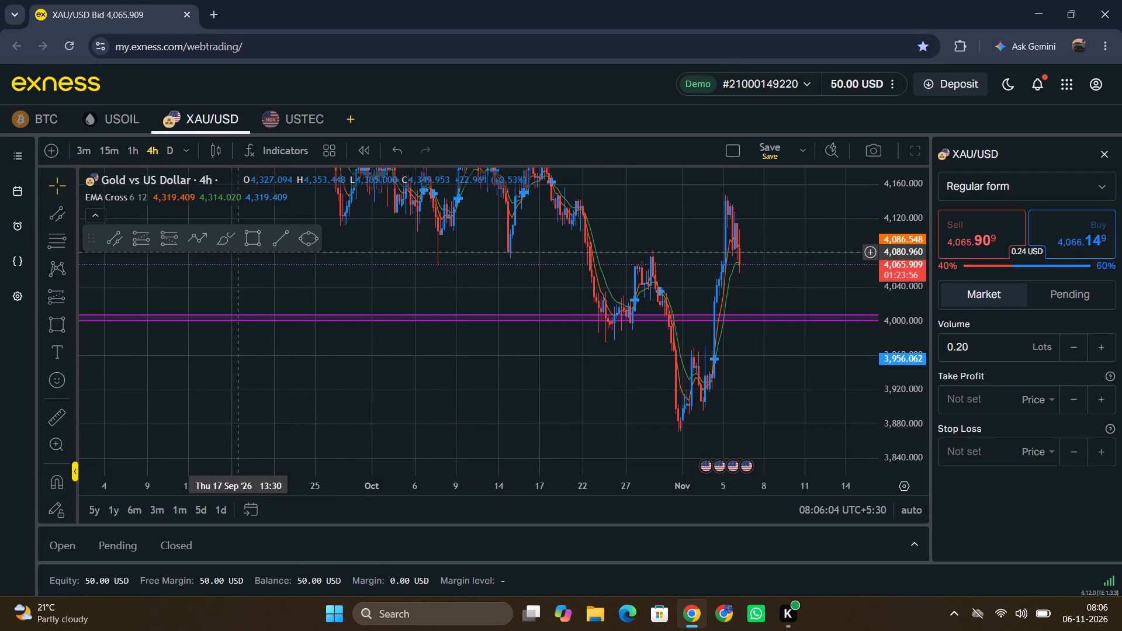
{"action": "left_click", "coordinate": [120, 238]}
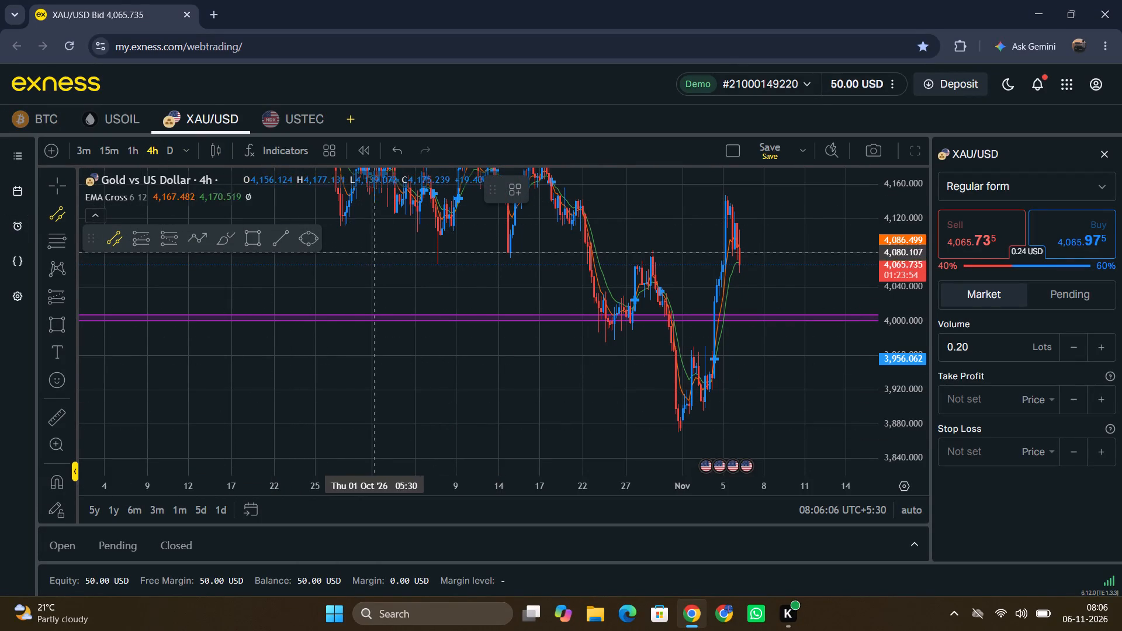
{"action": "left_click_drag", "start_coordinate": [368, 265], "coordinate": [546, 258]}
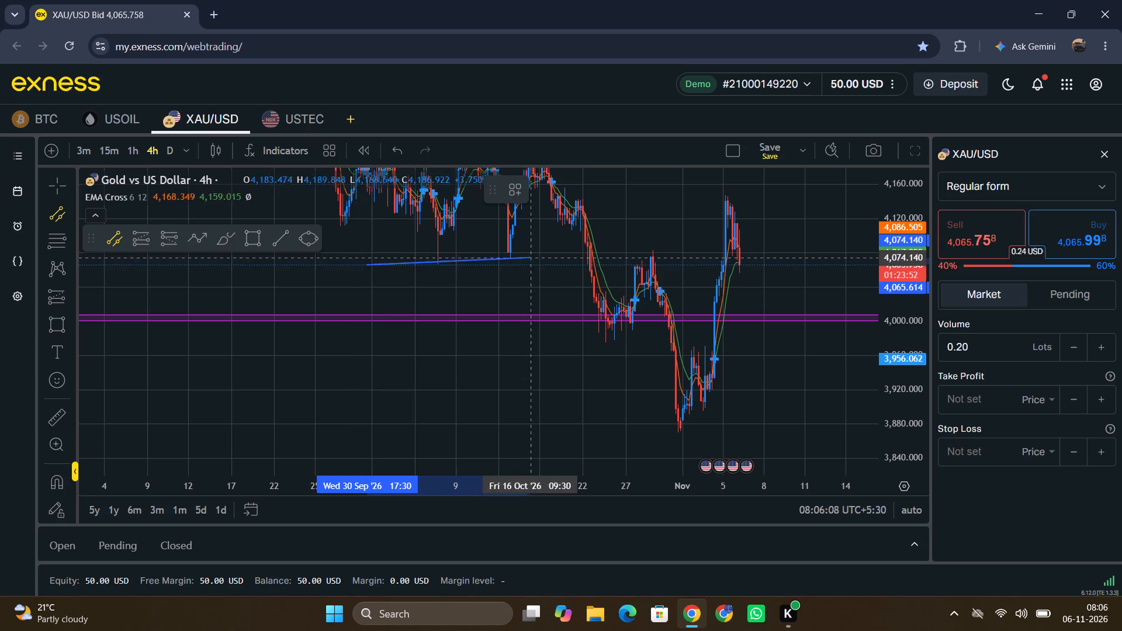
{"action": "left_click_drag", "start_coordinate": [546, 258], "coordinate": [750, 266]}
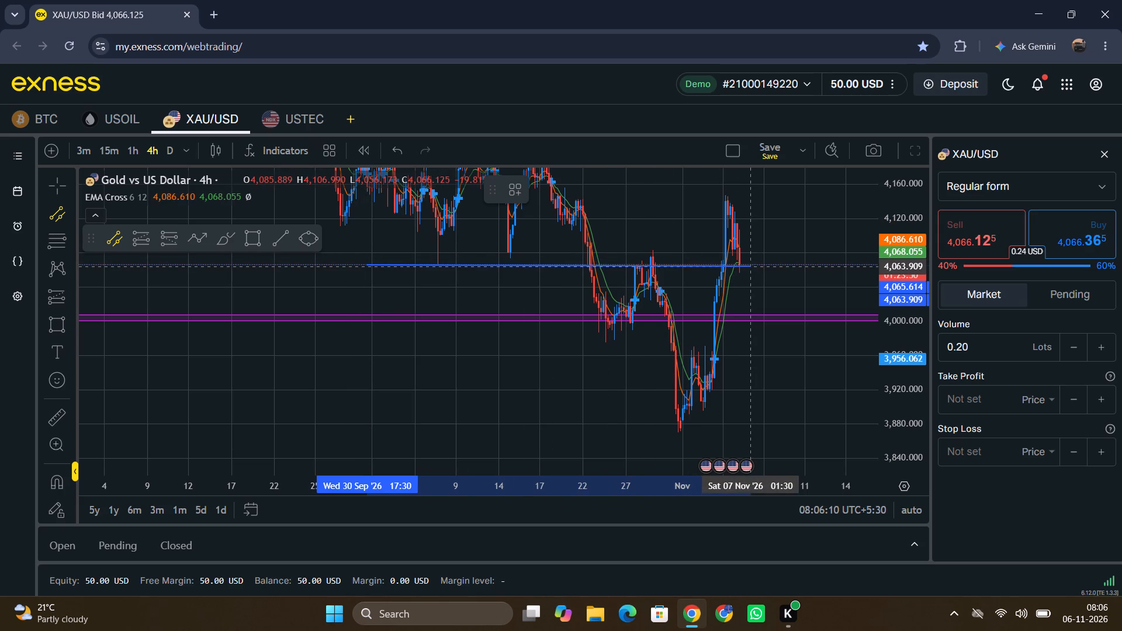
{"action": "left_click_drag", "start_coordinate": [750, 266], "coordinate": [818, 265]}
{"action": "left_click", "coordinate": [818, 265]}
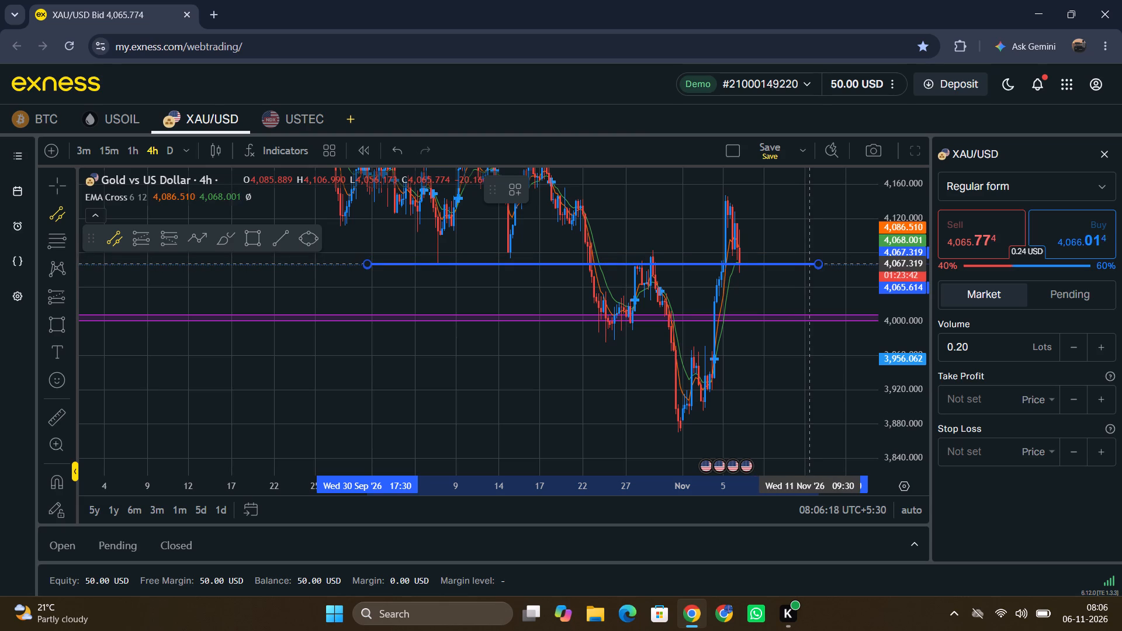
{"action": "left_click", "coordinate": [811, 263]}
{"action": "left_click_drag", "start_coordinate": [813, 273], "coordinate": [580, 272]}
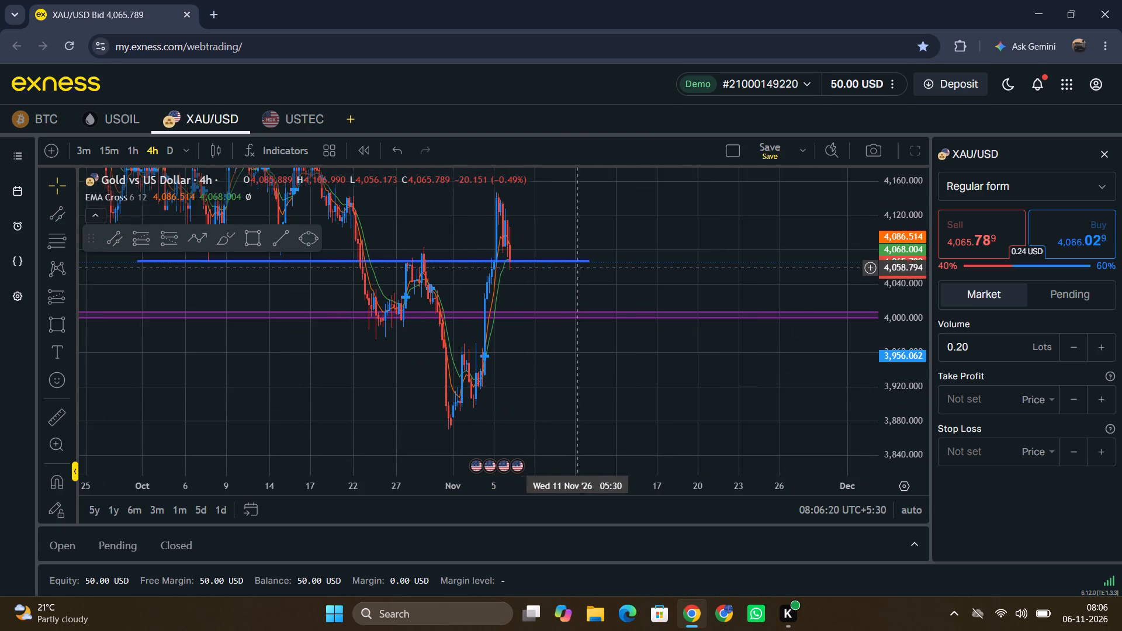
Extend the blue channel's later end to about 4 Dec and level it at about 4,066.
{"action": "left_click_drag", "start_coordinate": [588, 262], "coordinate": [796, 271]}
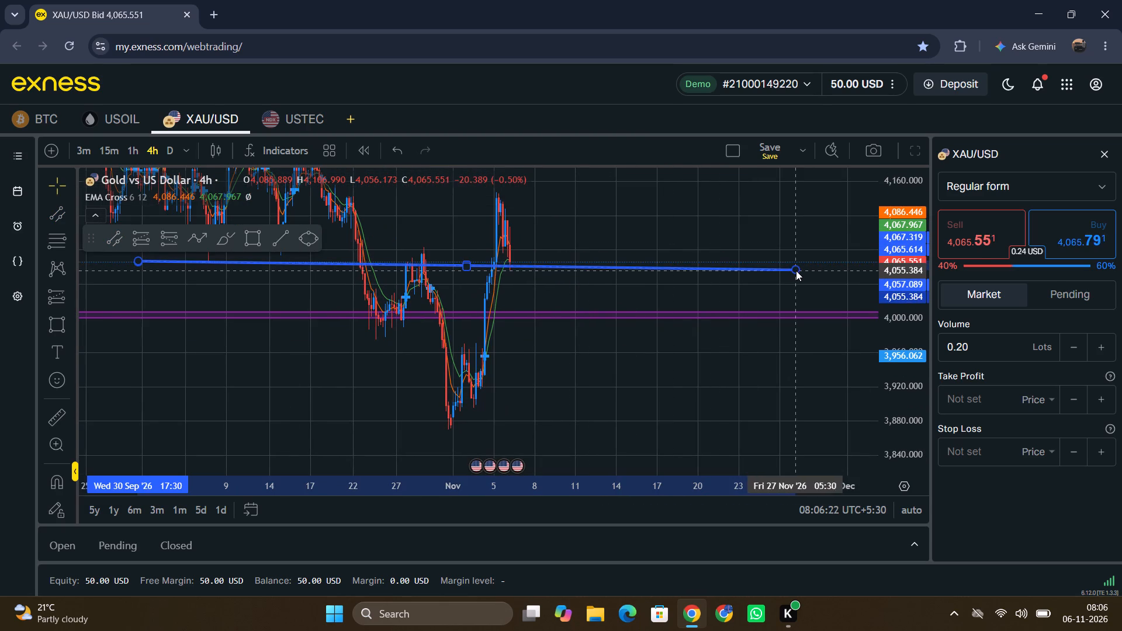
{"action": "left_click_drag", "start_coordinate": [796, 271], "coordinate": [871, 266]}
{"action": "left_click", "coordinate": [871, 266]}
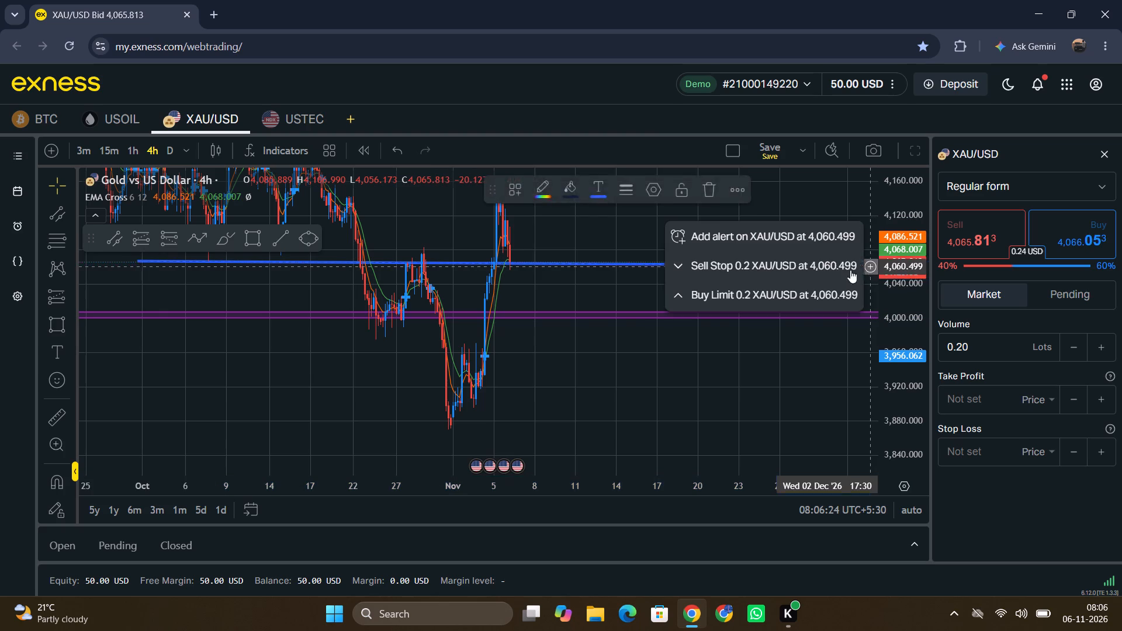
{"action": "left_click_drag", "start_coordinate": [601, 402], "coordinate": [823, 482]}
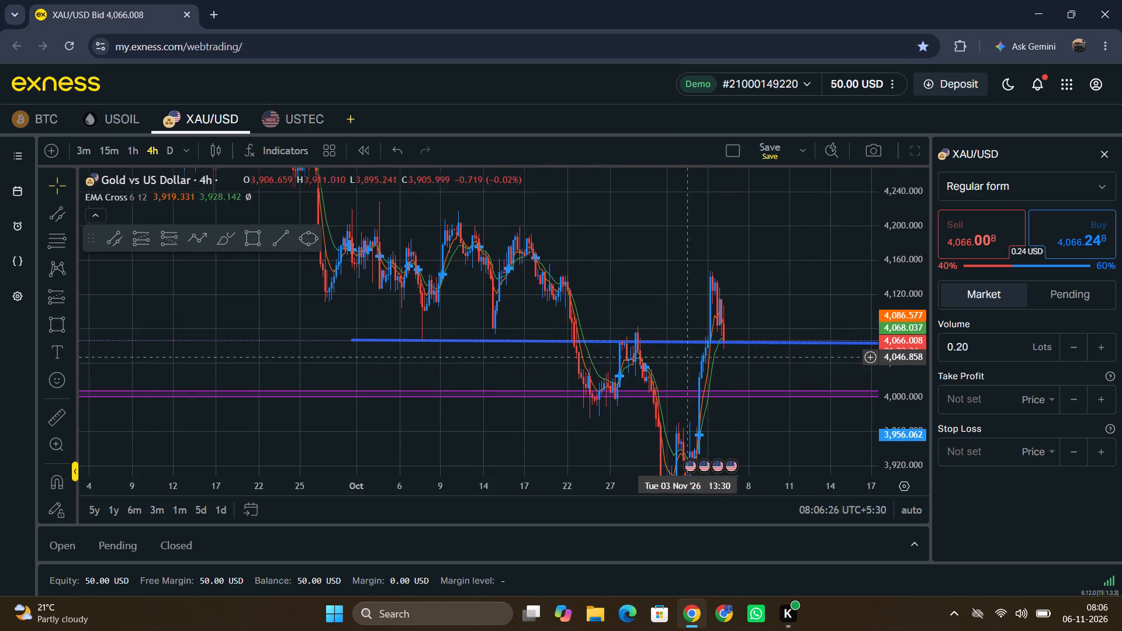
{"action": "left_click_drag", "start_coordinate": [730, 360], "coordinate": [475, 330]}
{"action": "left_click_drag", "start_coordinate": [647, 347], "coordinate": [543, 343]}
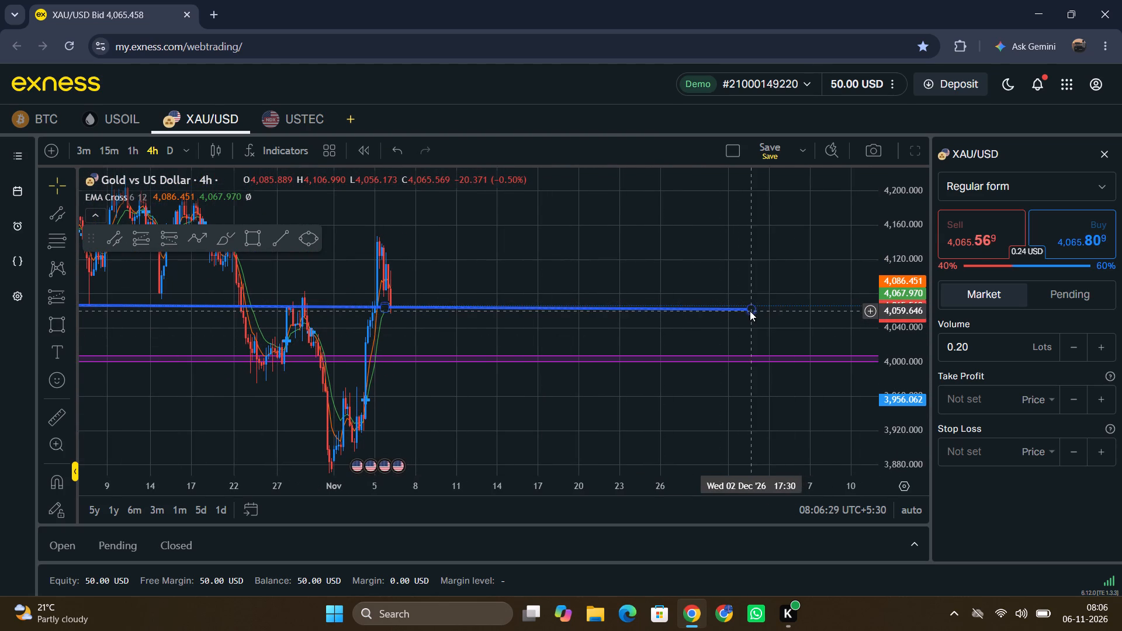
{"action": "left_click_drag", "start_coordinate": [750, 311], "coordinate": [774, 306]}
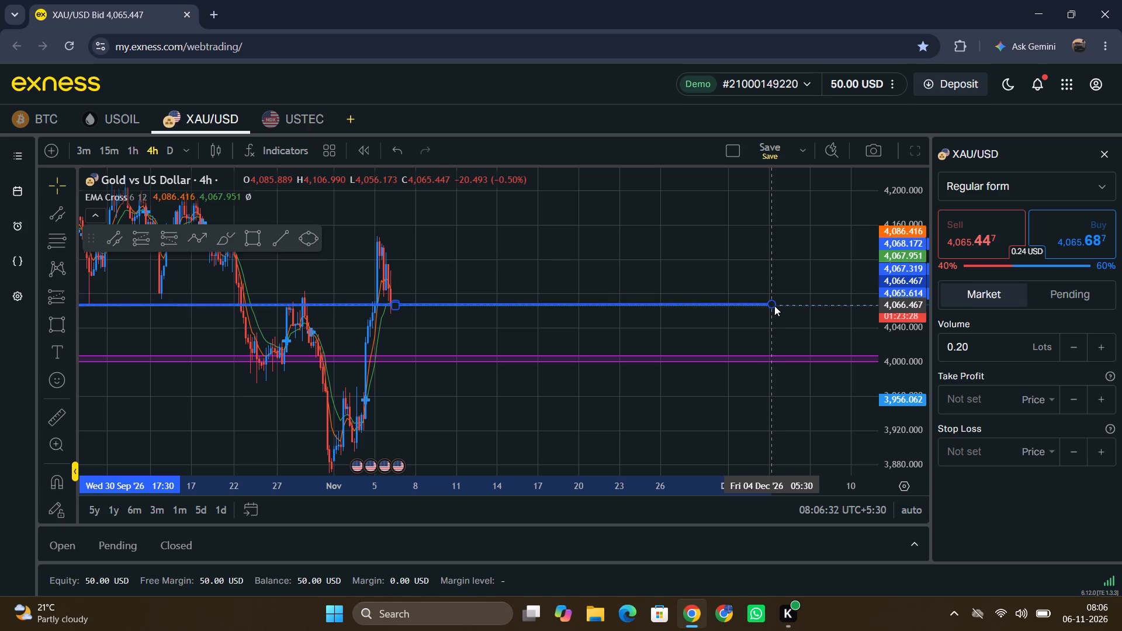
{"action": "left_click_drag", "start_coordinate": [774, 306], "coordinate": [777, 305]}
Switch the XAU/USD chart to the 1-hour timeframe with the late October to early November price action in view.
{"action": "left_click_drag", "start_coordinate": [674, 333], "coordinate": [815, 348]}
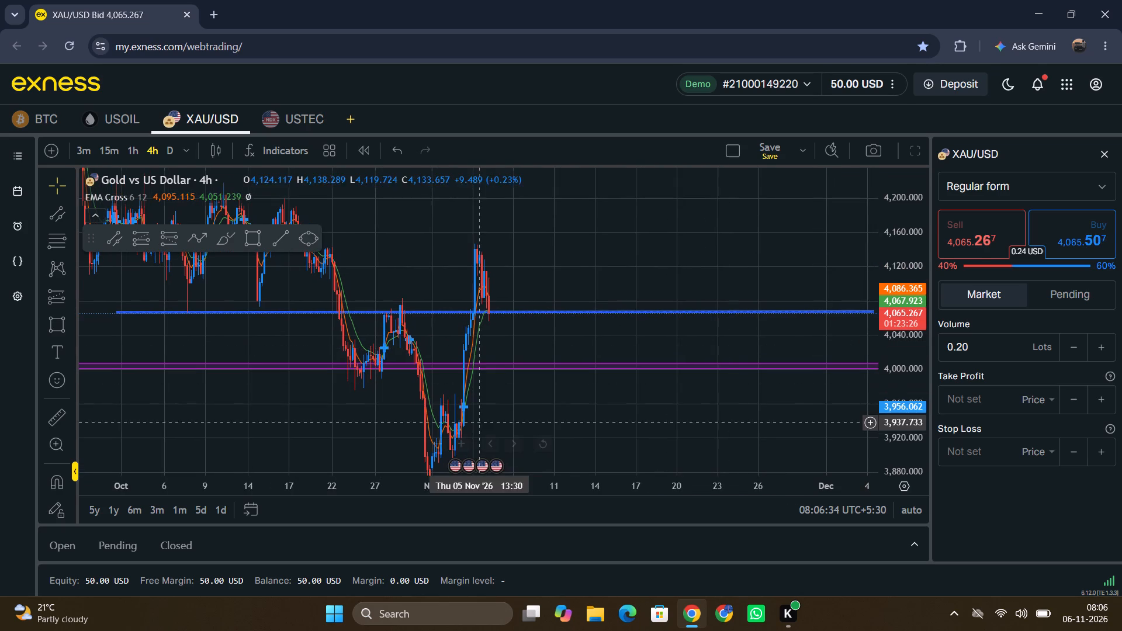
{"action": "left_click_drag", "start_coordinate": [411, 489], "coordinate": [677, 525]}
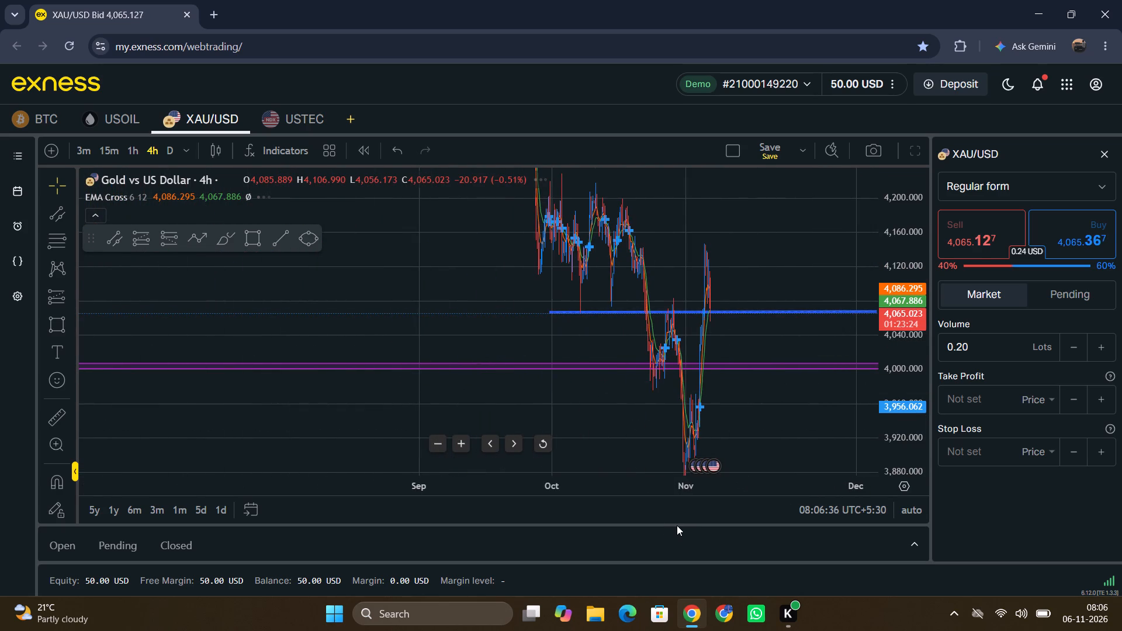
{"action": "left_click_drag", "start_coordinate": [677, 525], "coordinate": [714, 519]}
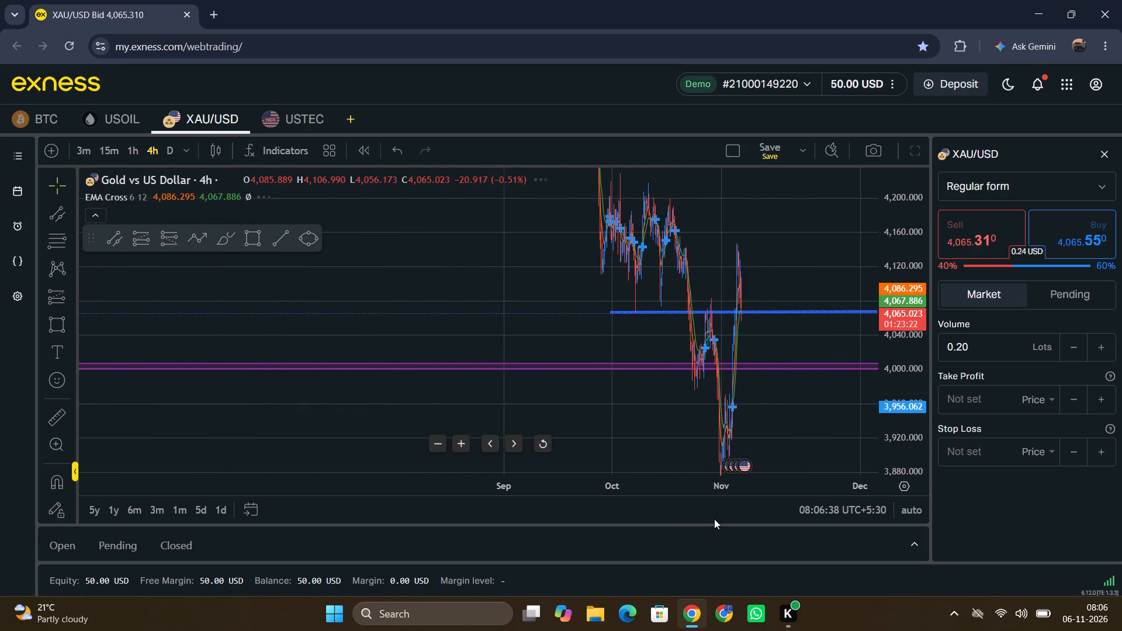
{"action": "left_click_drag", "start_coordinate": [714, 519], "coordinate": [404, 463]}
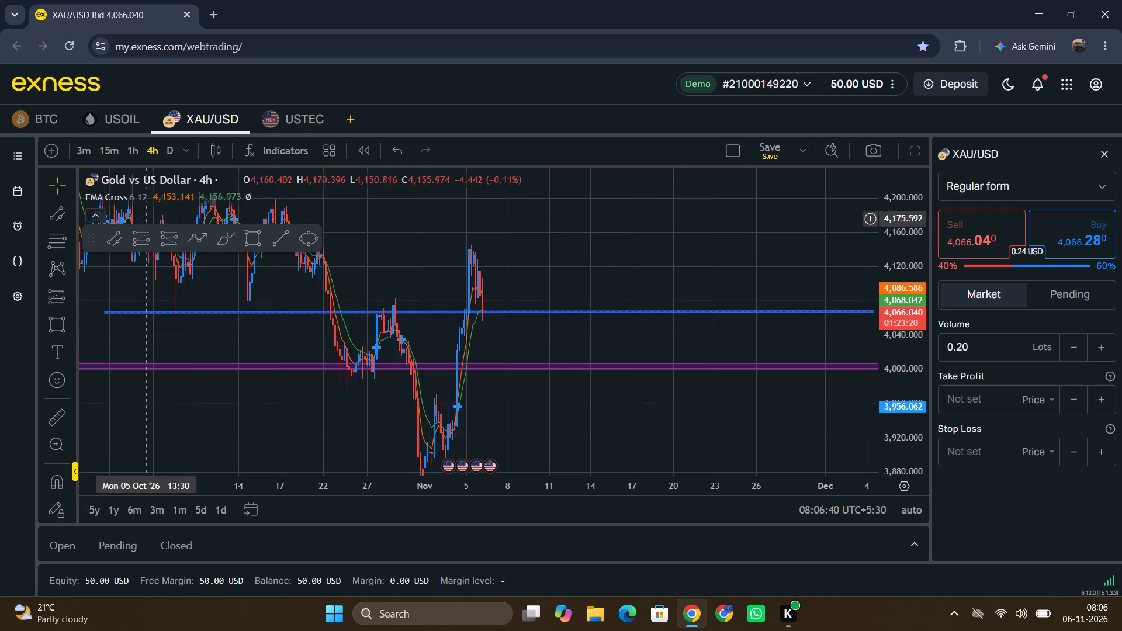
{"action": "left_click", "coordinate": [130, 155]}
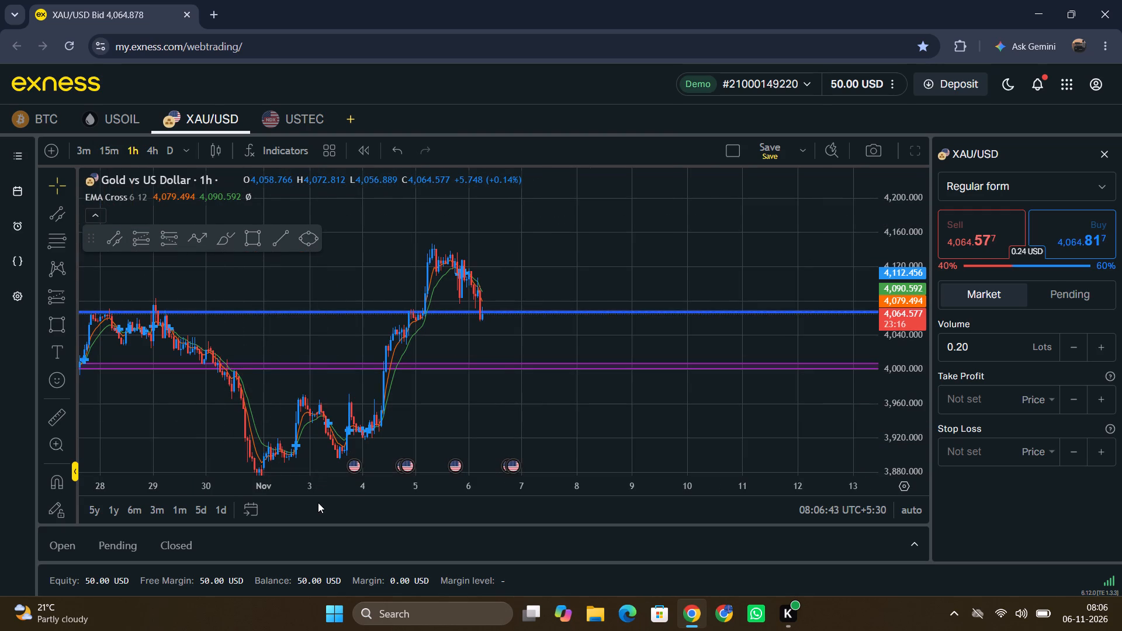
{"action": "left_click_drag", "start_coordinate": [320, 502], "coordinate": [435, 503]}
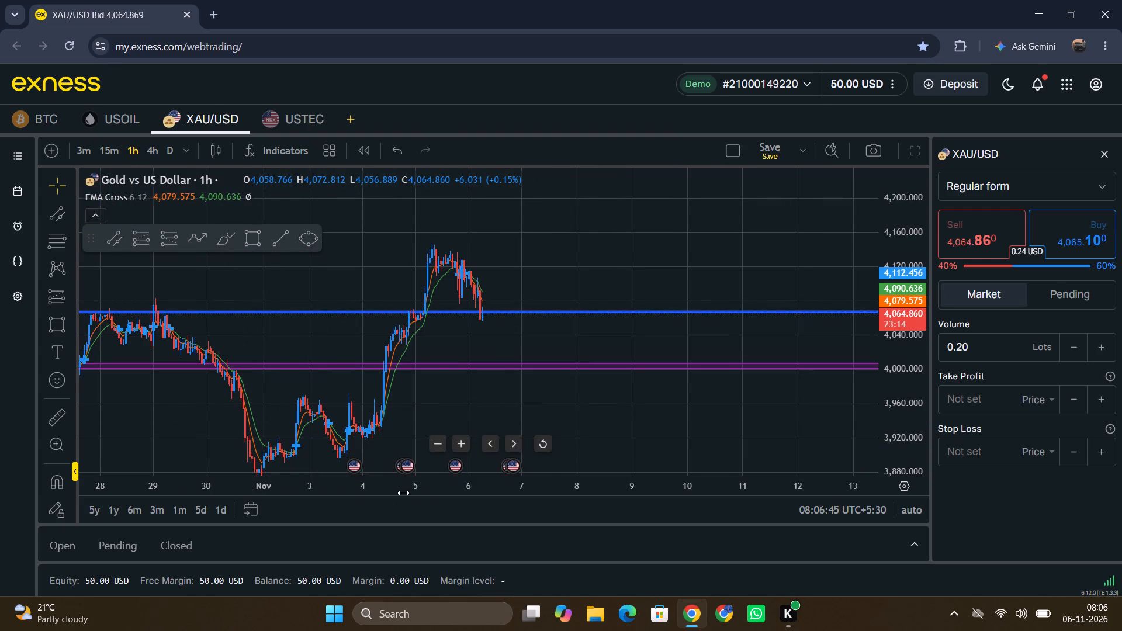
{"action": "left_click_drag", "start_coordinate": [404, 493], "coordinate": [688, 500]}
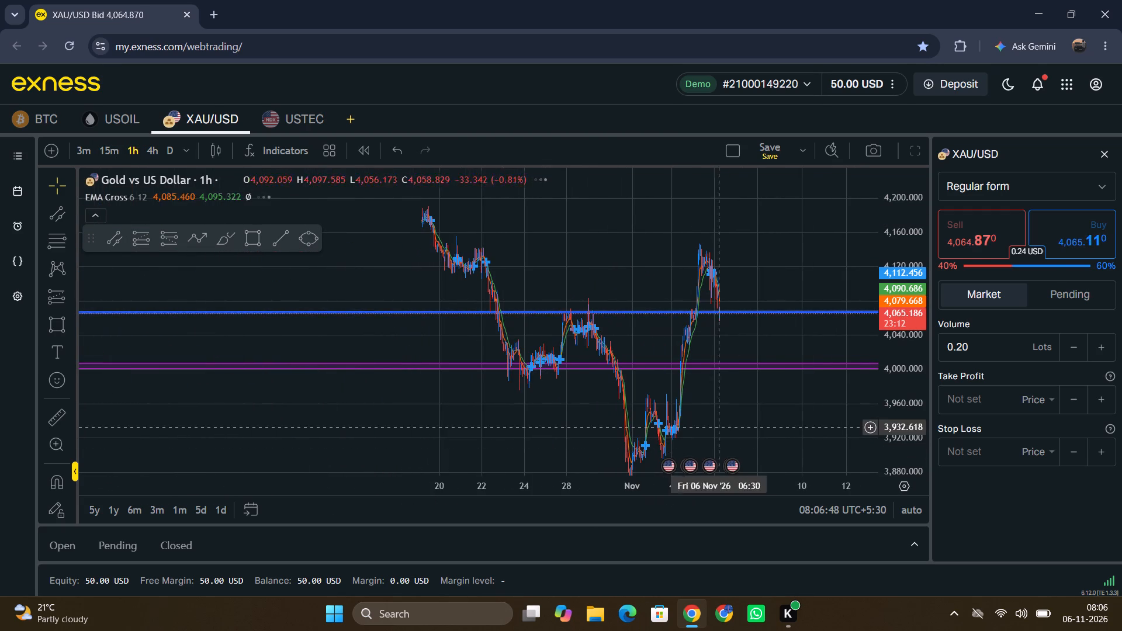
Nudge the blue parallel channel up slightly on the 1-hour chart, to about 4,066 to 4,069.
{"action": "left_click_drag", "start_coordinate": [764, 427], "coordinate": [398, 412]}
{"action": "left_click_drag", "start_coordinate": [925, 398], "coordinate": [925, 396]}
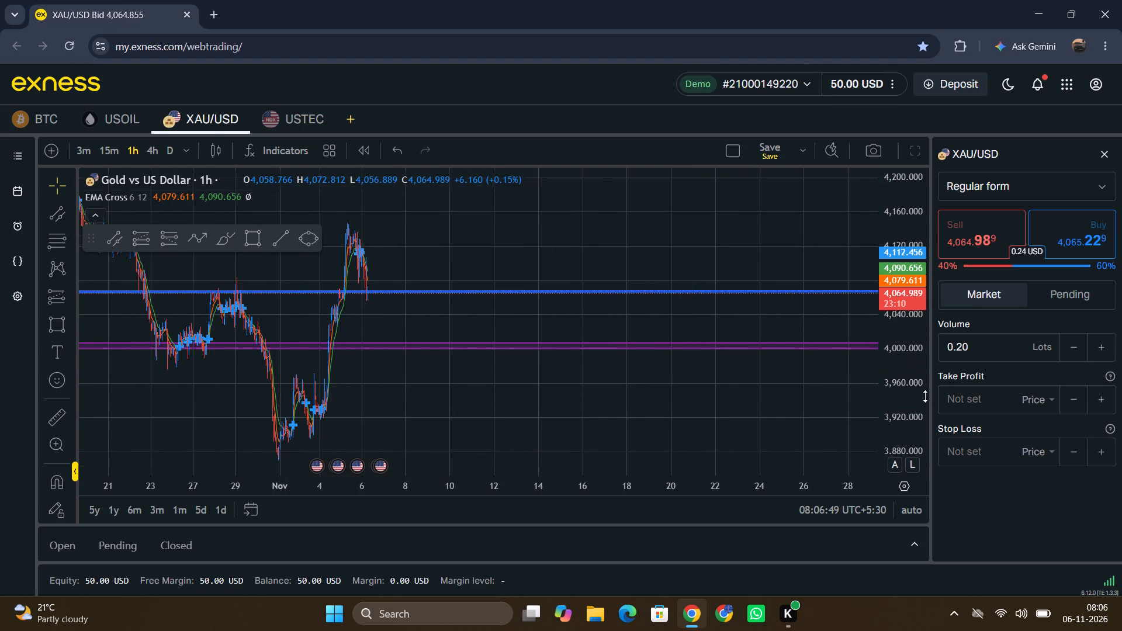
{"action": "left_click_drag", "start_coordinate": [925, 396], "coordinate": [951, 25]}
{"action": "left_click_drag", "start_coordinate": [714, 488], "coordinate": [418, 474]}
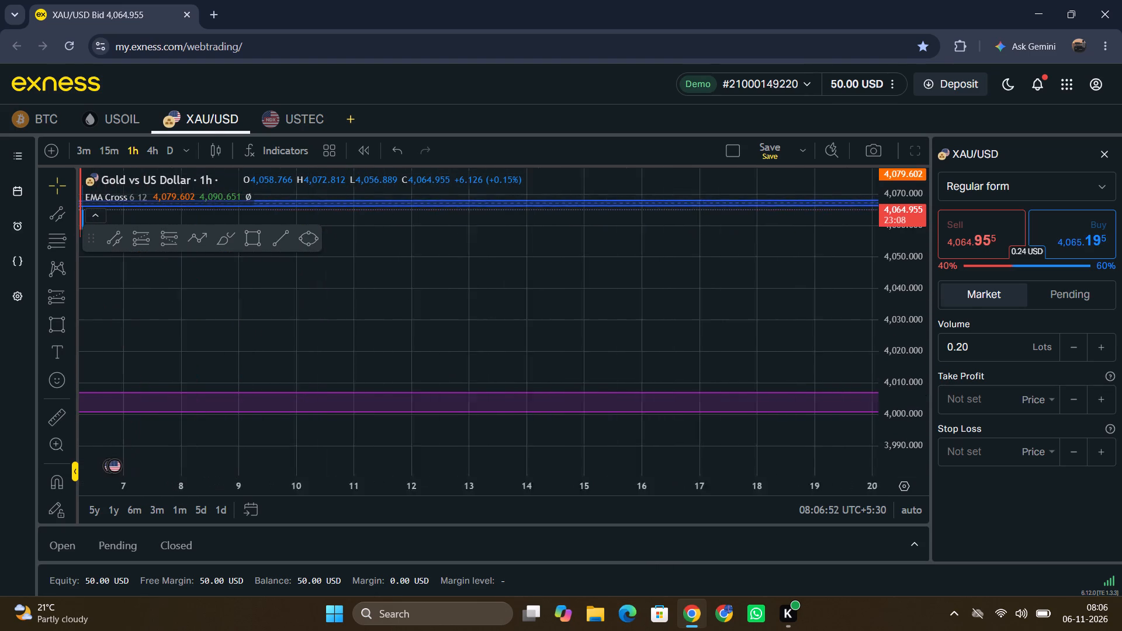
{"action": "left_click_drag", "start_coordinate": [418, 474], "coordinate": [396, 470]}
{"action": "left_click_drag", "start_coordinate": [363, 312], "coordinate": [697, 494]}
{"action": "left_click_drag", "start_coordinate": [231, 409], "coordinate": [248, 408]}
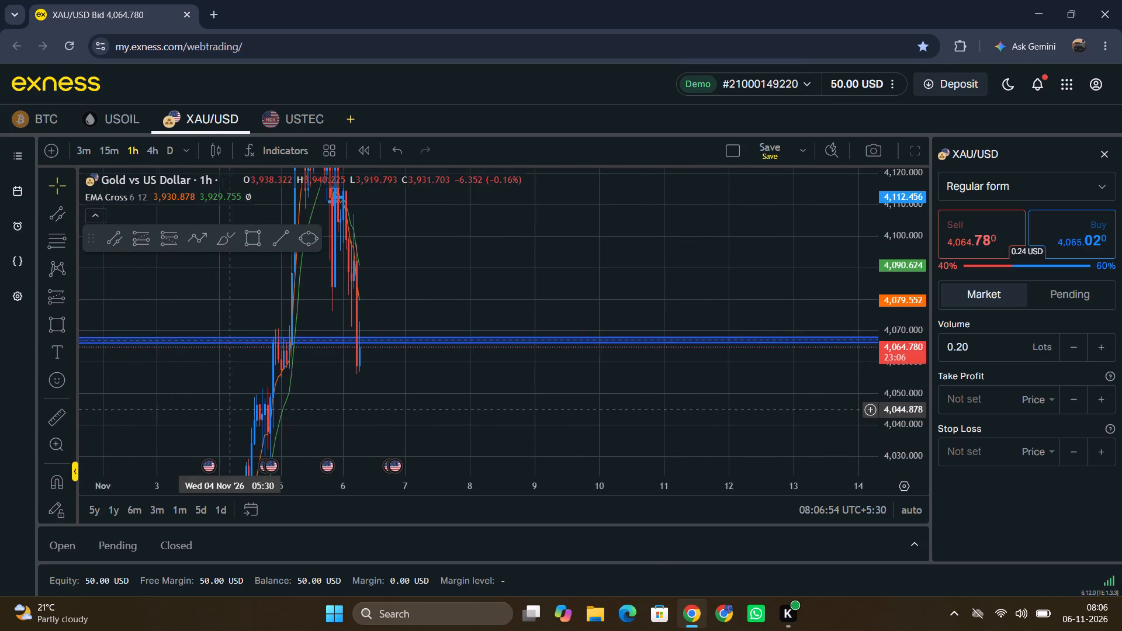
{"action": "left_click_drag", "start_coordinate": [248, 408], "coordinate": [588, 366]}
{"action": "left_click_drag", "start_coordinate": [446, 389], "coordinate": [587, 404]}
{"action": "left_click_drag", "start_coordinate": [351, 381], "coordinate": [738, 421]}
{"action": "left_click_drag", "start_coordinate": [445, 418], "coordinate": [517, 424]}
{"action": "left_click", "coordinate": [435, 356]}
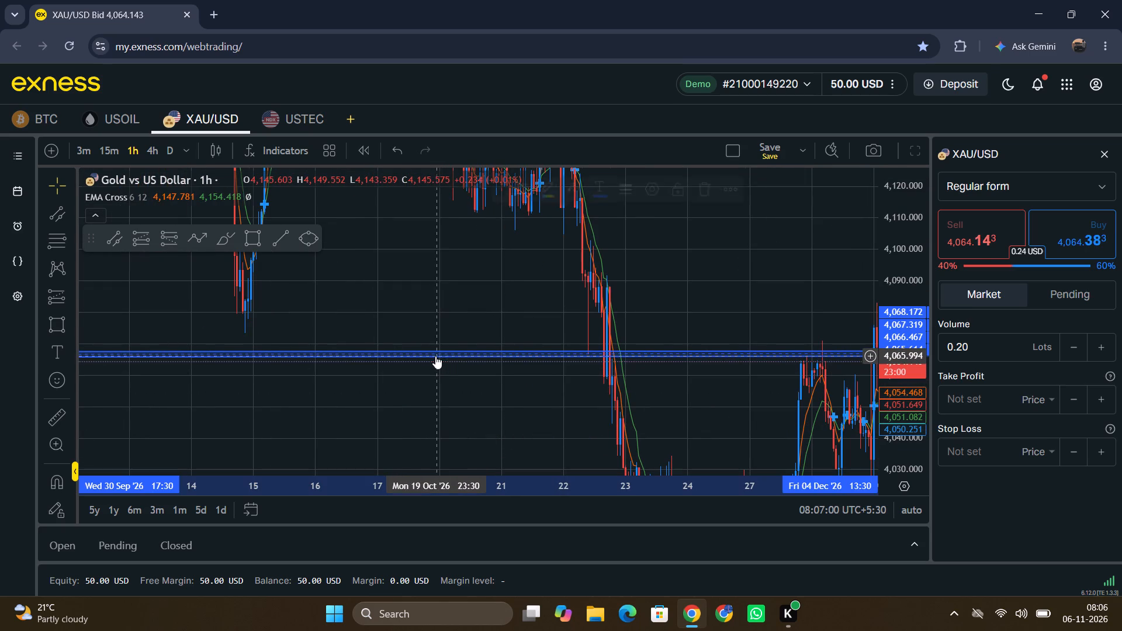
{"action": "left_click_drag", "start_coordinate": [657, 415], "coordinate": [238, 320]}
{"action": "left_click_drag", "start_coordinate": [333, 265], "coordinate": [331, 265]}
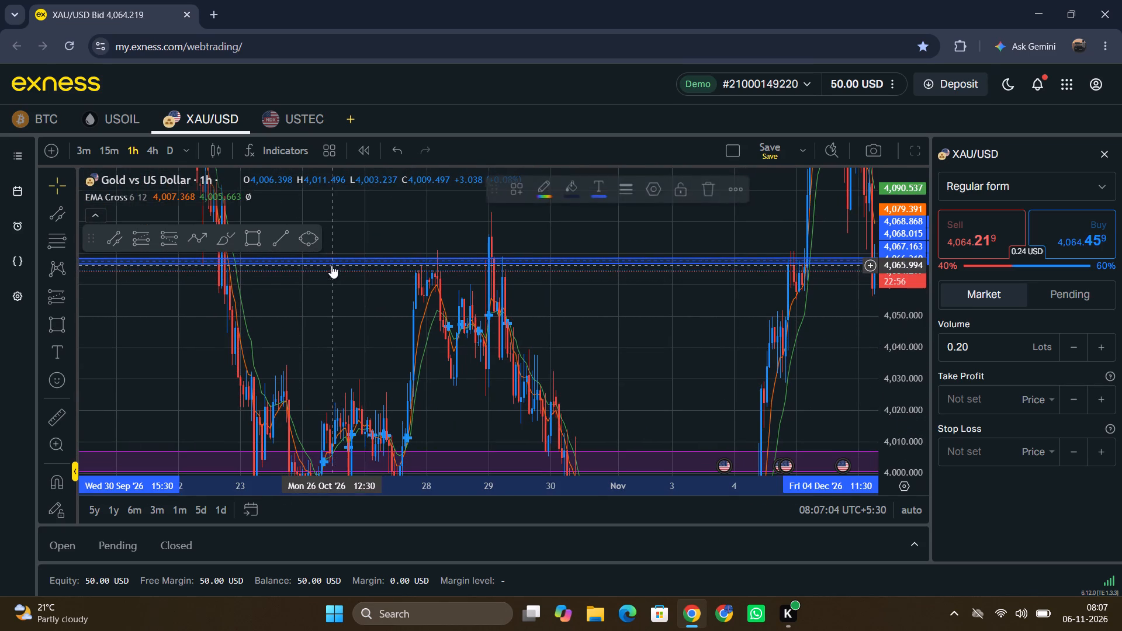
{"action": "left_click_drag", "start_coordinate": [331, 265], "coordinate": [324, 266]}
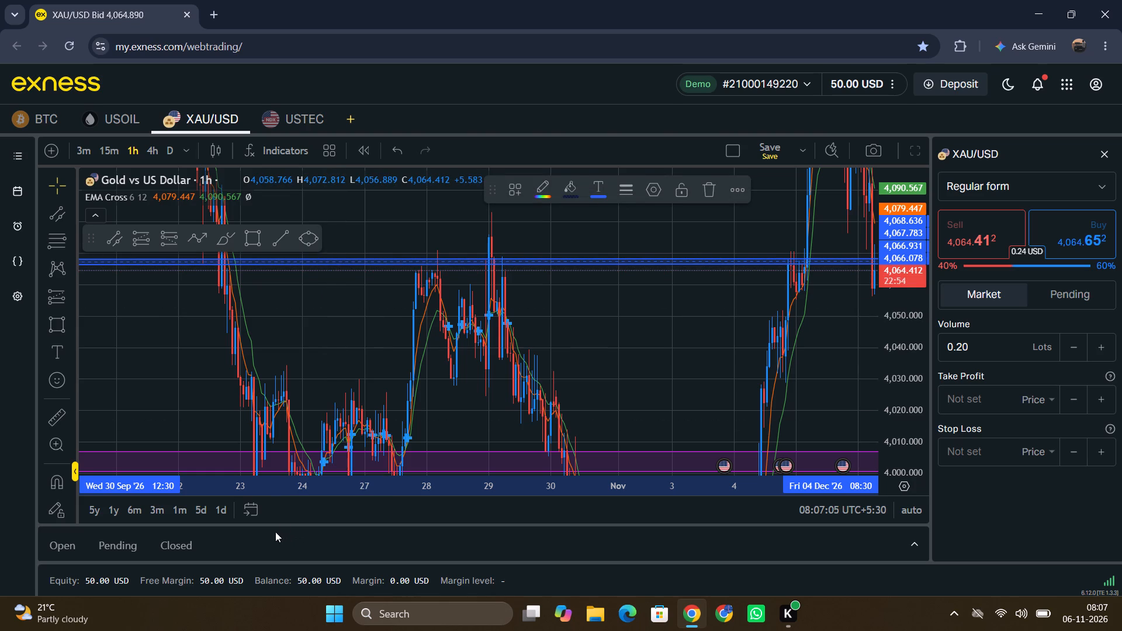
Extend the blue channel's earlier end back to 3 Aug, keeping it nearly level at about 4,066 to 4,068.
{"action": "left_click_drag", "start_coordinate": [292, 488], "coordinate": [777, 514]}
{"action": "left_click_drag", "start_coordinate": [592, 348], "coordinate": [597, 531]}
{"action": "left_click_drag", "start_coordinate": [386, 398], "coordinate": [706, 386]}
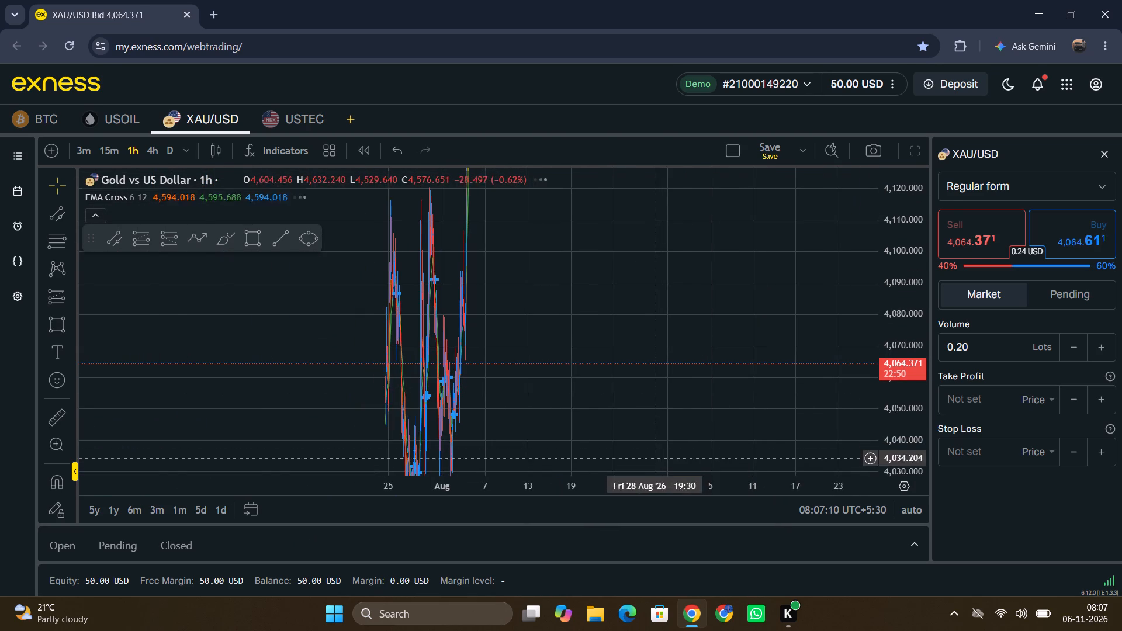
{"action": "left_click_drag", "start_coordinate": [680, 485], "coordinate": [117, 418]}
{"action": "left_click_drag", "start_coordinate": [174, 379], "coordinate": [826, 376]}
{"action": "left_click_drag", "start_coordinate": [360, 369], "coordinate": [378, 377]}
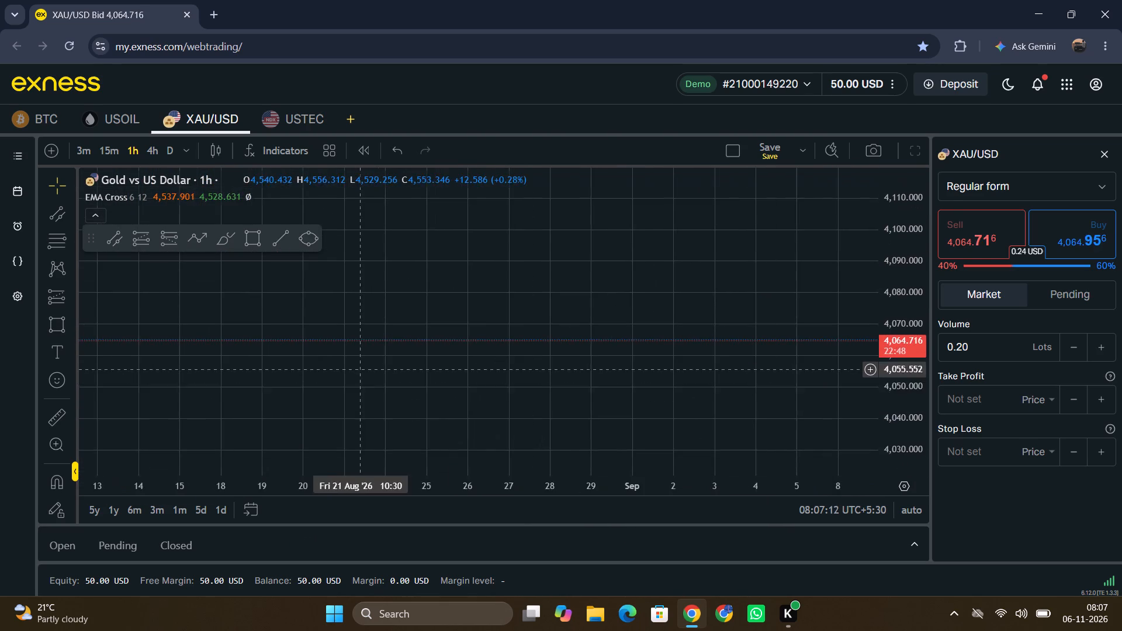
{"action": "left_click_drag", "start_coordinate": [378, 377], "coordinate": [788, 396]}
{"action": "left_click_drag", "start_coordinate": [493, 386], "coordinate": [784, 381]}
{"action": "left_click_drag", "start_coordinate": [659, 404], "coordinate": [780, 330]}
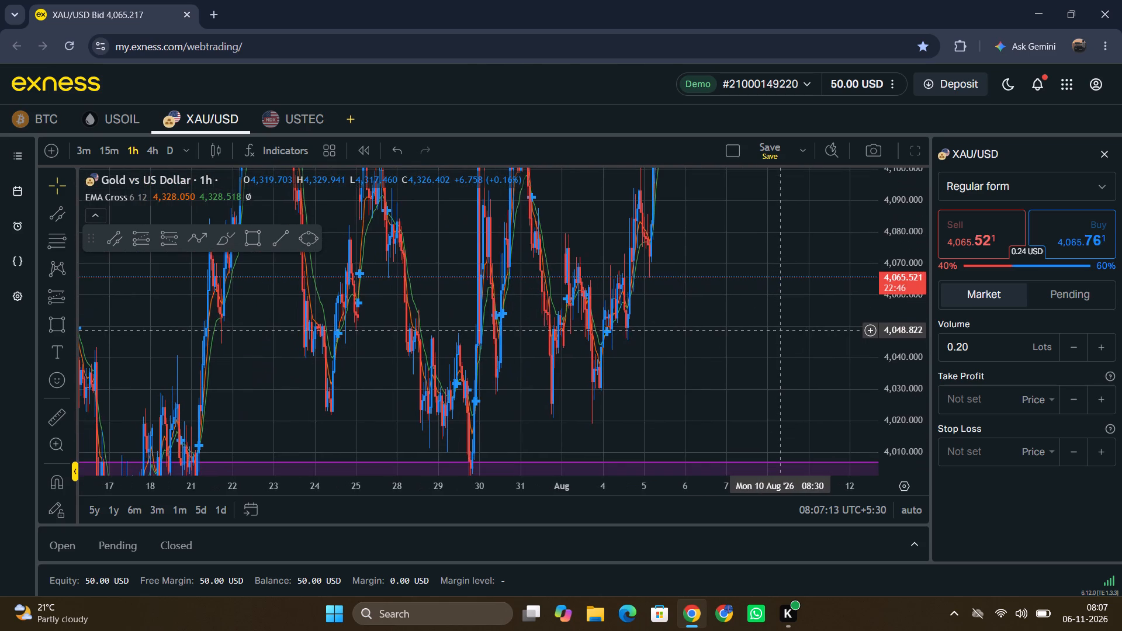
{"action": "left_click_drag", "start_coordinate": [780, 330], "coordinate": [761, 446]}
{"action": "left_click_drag", "start_coordinate": [736, 424], "coordinate": [721, 416]}
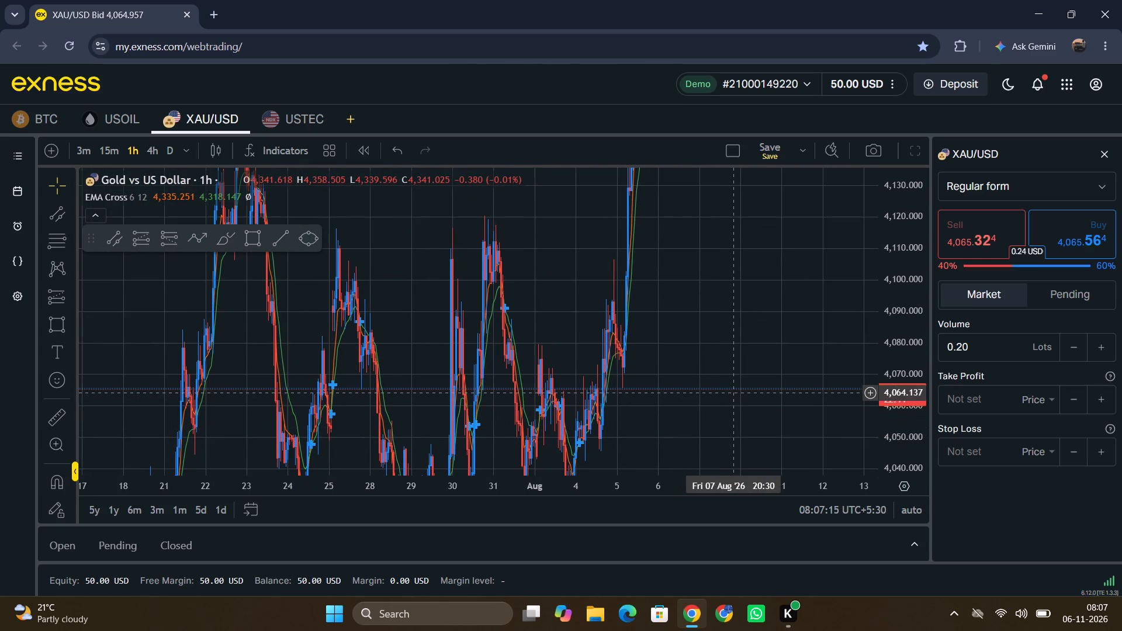
{"action": "left_click_drag", "start_coordinate": [733, 393], "coordinate": [179, 370]}
{"action": "left_click_drag", "start_coordinate": [560, 359], "coordinate": [0, 271]}
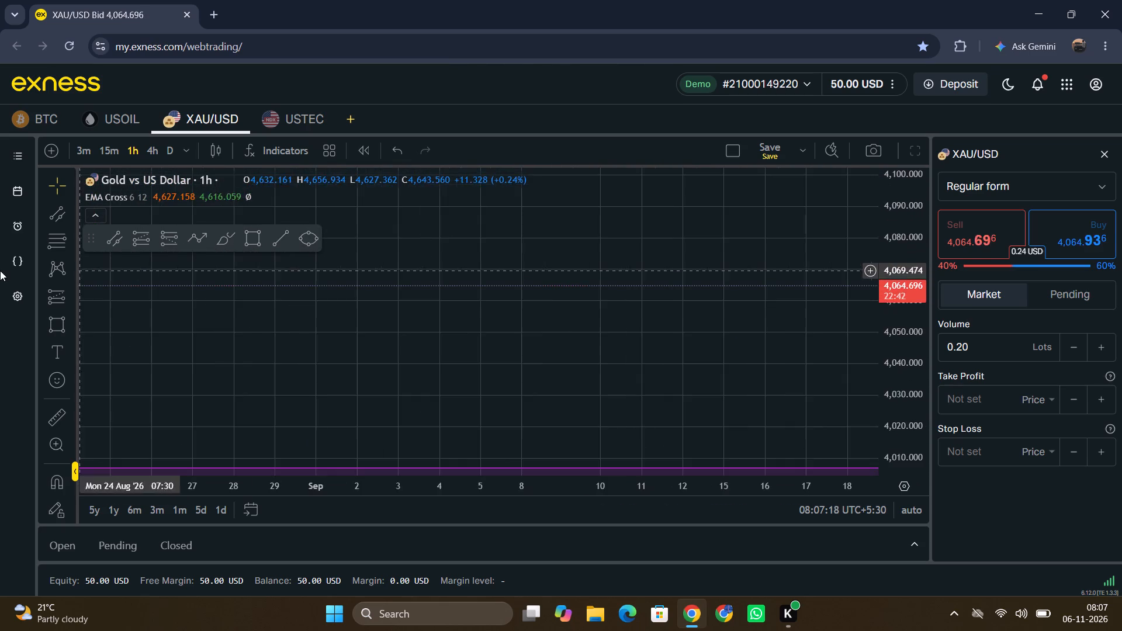
{"action": "left_click_drag", "start_coordinate": [529, 312], "coordinate": [37, 388]}
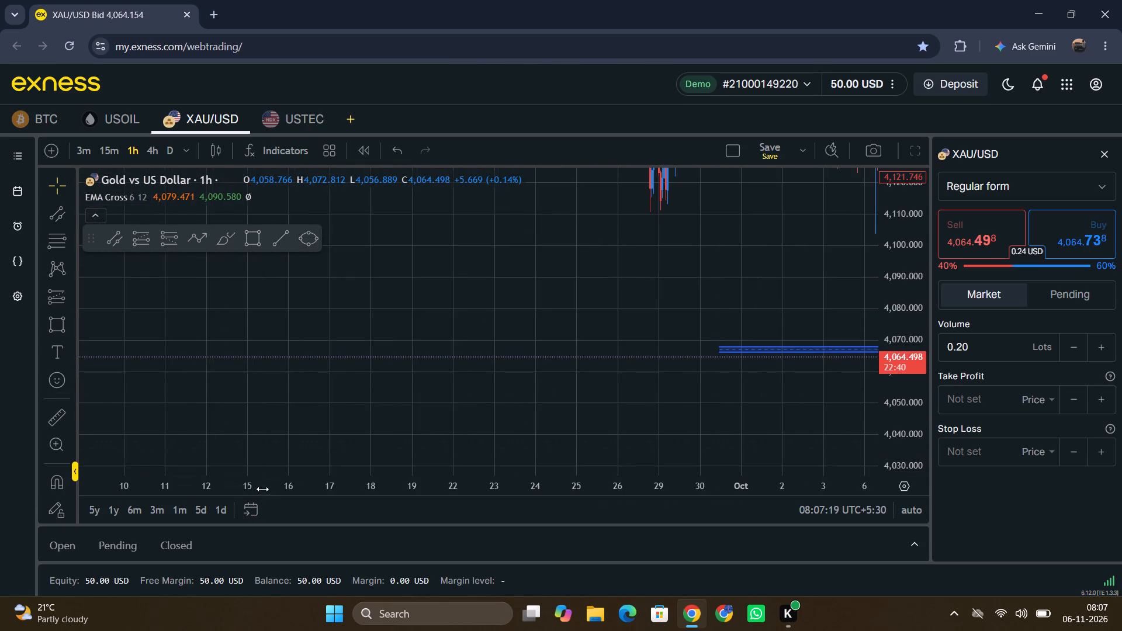
{"action": "left_click_drag", "start_coordinate": [295, 487], "coordinate": [777, 481]}
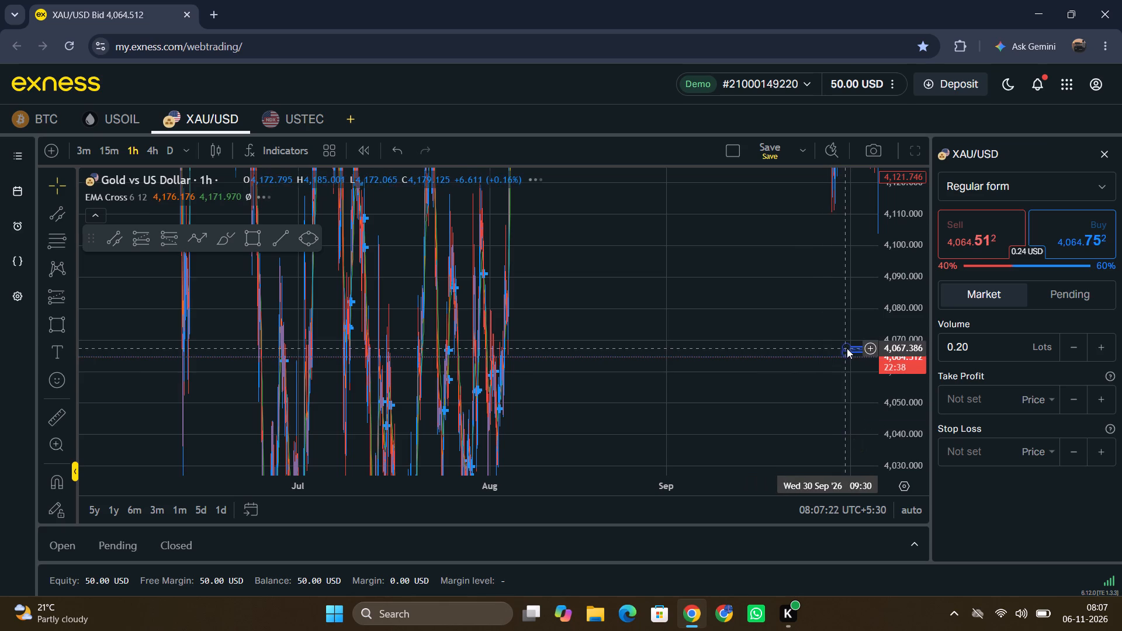
{"action": "left_click_drag", "start_coordinate": [847, 349], "coordinate": [561, 342]}
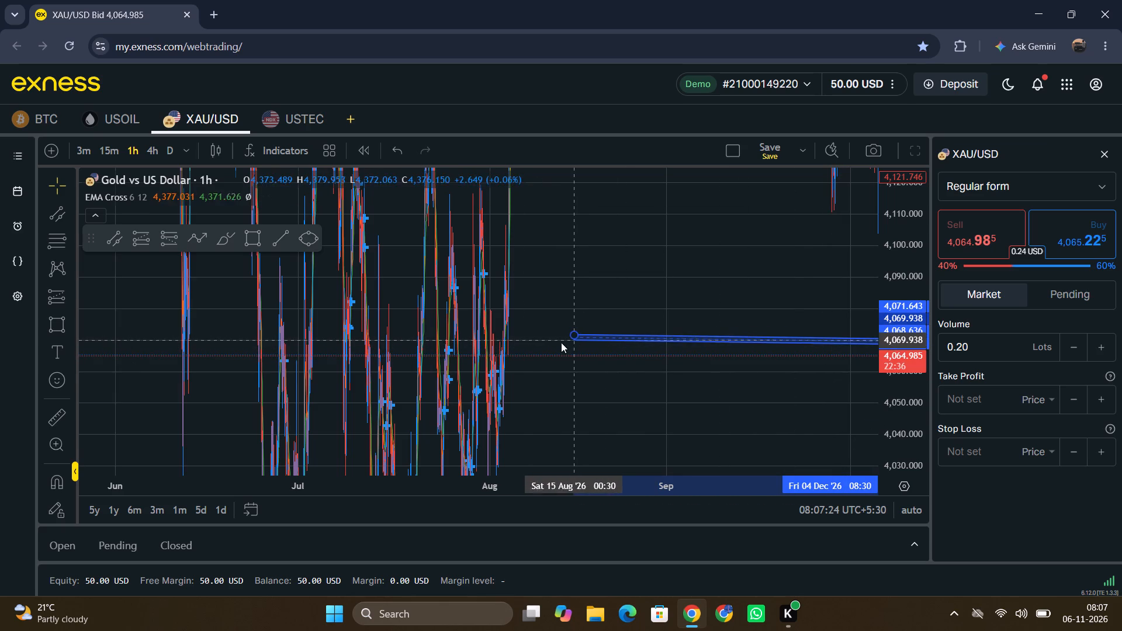
{"action": "left_click_drag", "start_coordinate": [561, 342], "coordinate": [488, 355]}
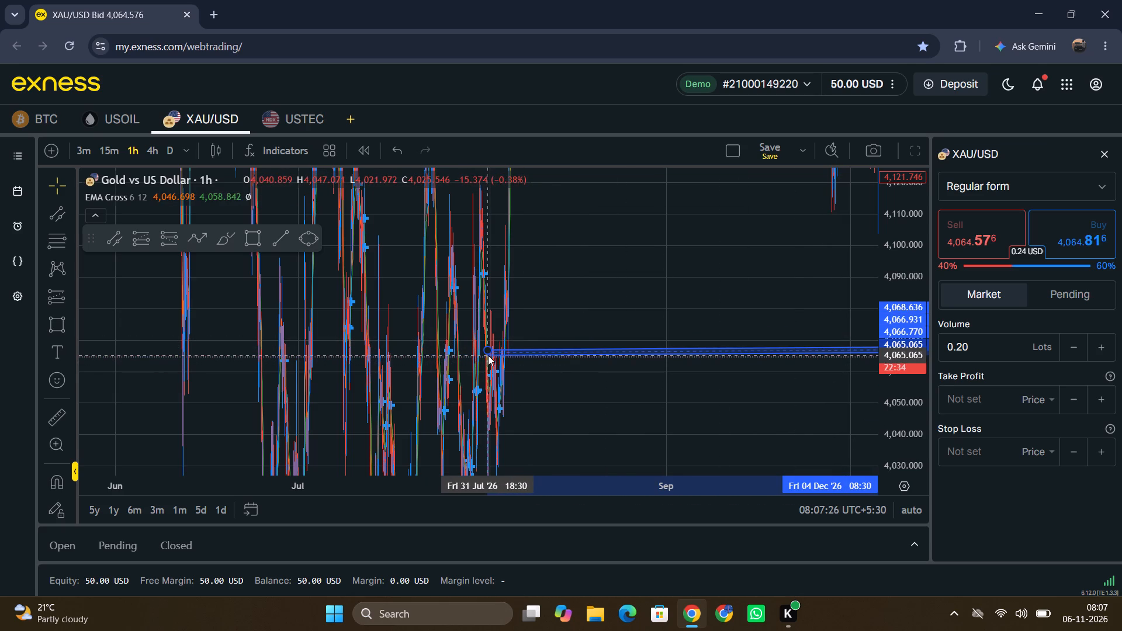
{"action": "left_click_drag", "start_coordinate": [488, 355], "coordinate": [493, 351]}
Lower the whole blue channel to about 4,065 to 4,067, next to the late October and early November candles.
{"action": "left_click_drag", "start_coordinate": [715, 487], "coordinate": [703, 487]}
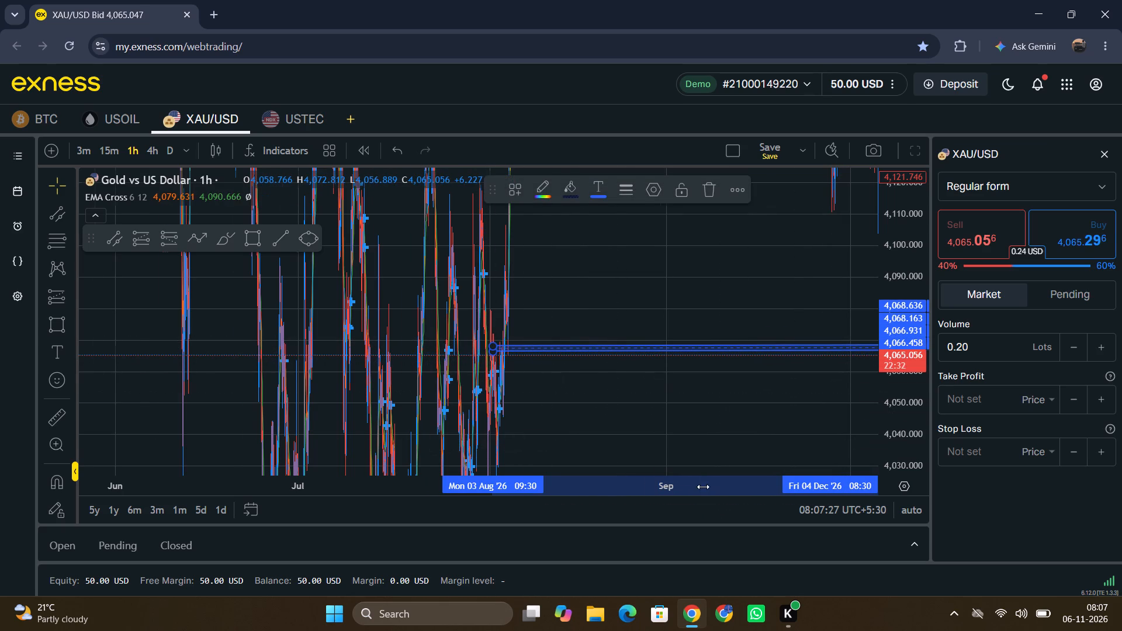
{"action": "left_click_drag", "start_coordinate": [703, 487], "coordinate": [287, 474]}
{"action": "left_click_drag", "start_coordinate": [764, 421], "coordinate": [380, 449]}
{"action": "left_click_drag", "start_coordinate": [691, 464], "coordinate": [542, 486]}
{"action": "left_click_drag", "start_coordinate": [691, 484], "coordinate": [498, 476]}
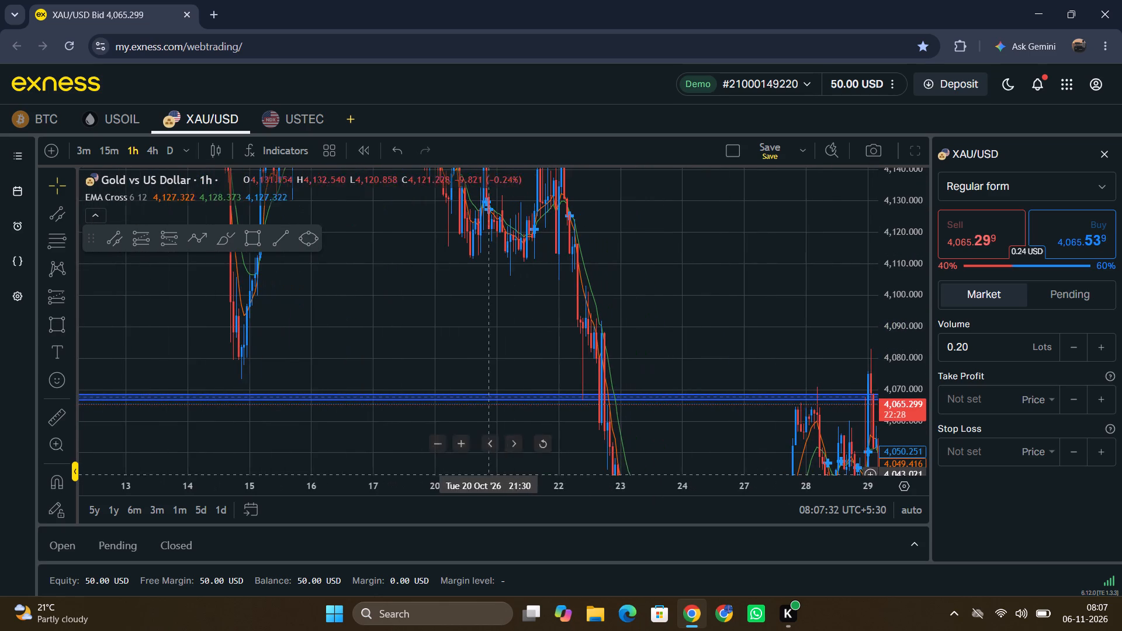
{"action": "left_click_drag", "start_coordinate": [704, 424], "coordinate": [280, 380]}
{"action": "left_click_drag", "start_coordinate": [670, 393], "coordinate": [362, 362]}
{"action": "left_click_drag", "start_coordinate": [705, 324], "coordinate": [705, 330]}
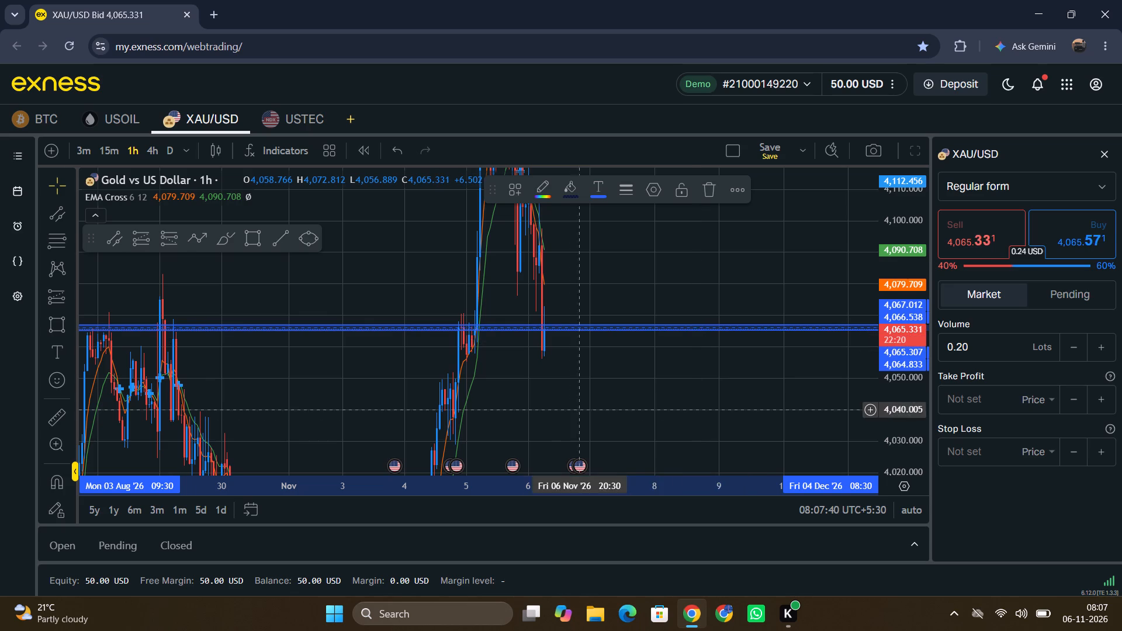
Examine the 1-hour price action around the blue channel and purple zone from mid-October to 6 November.
{"action": "left_click_drag", "start_coordinate": [570, 418], "coordinate": [690, 425]}
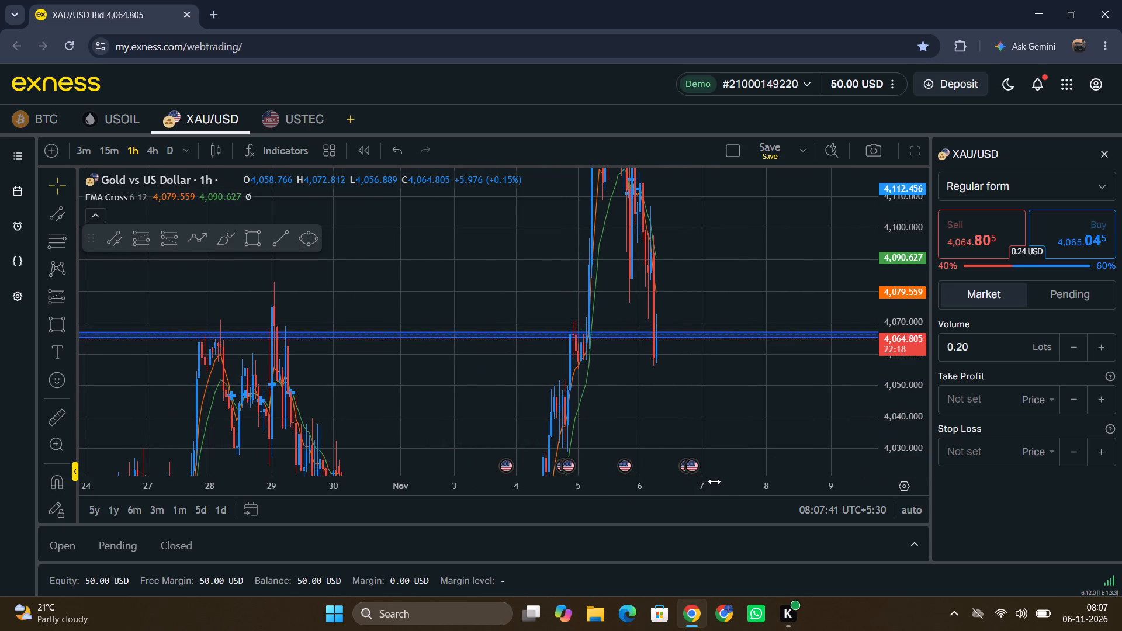
{"action": "left_click_drag", "start_coordinate": [716, 486], "coordinate": [561, 507]}
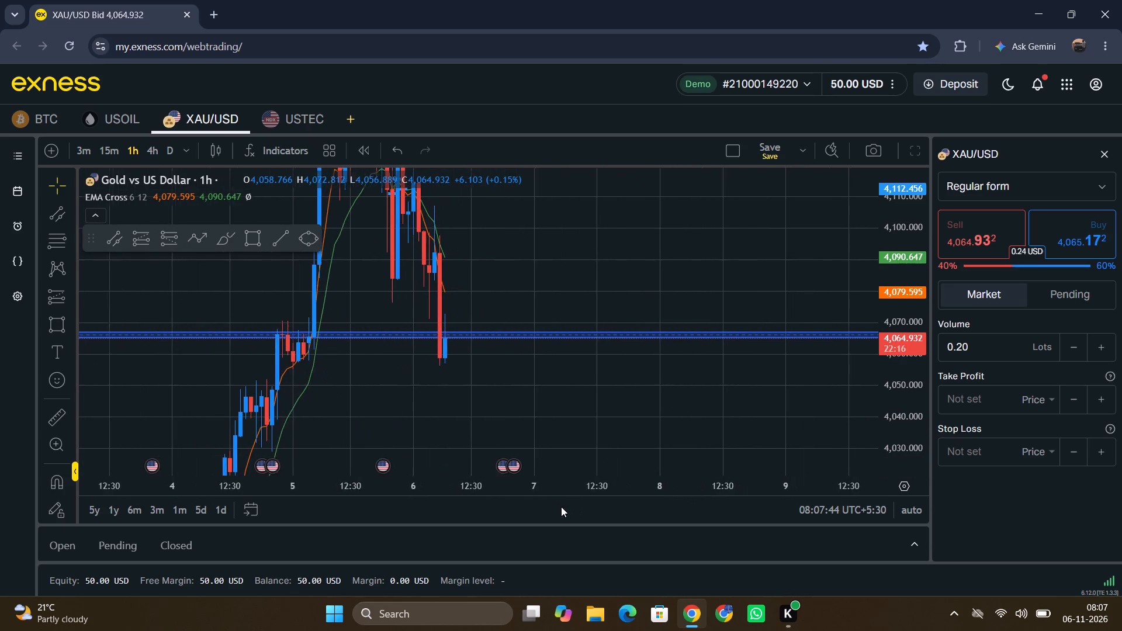
{"action": "left_click_drag", "start_coordinate": [561, 507], "coordinate": [536, 507]}
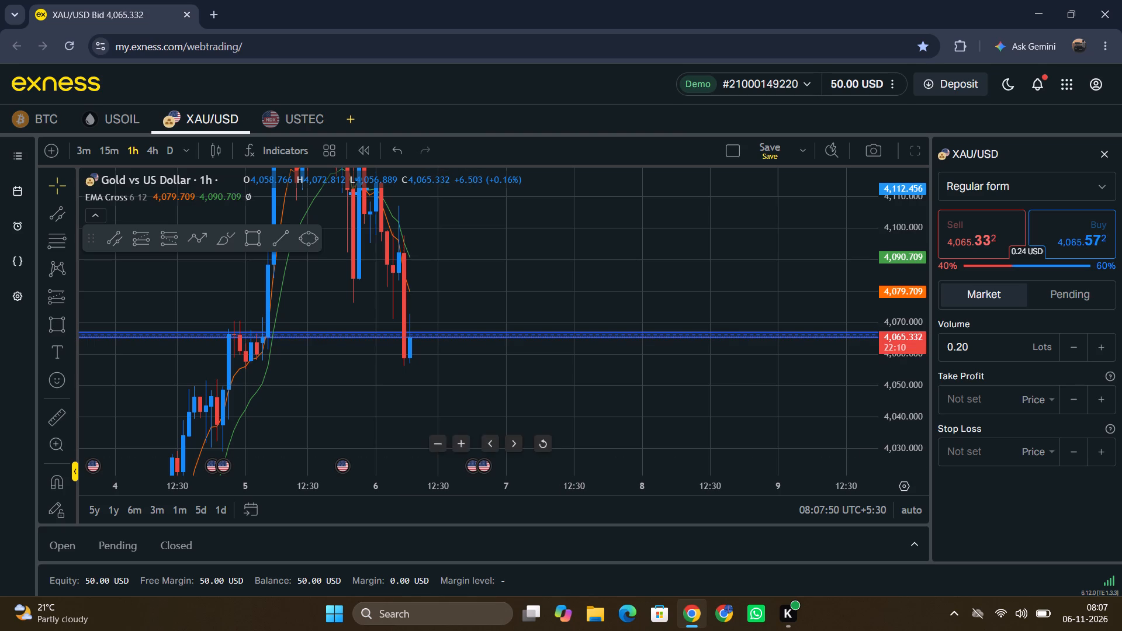
{"action": "left_click_drag", "start_coordinate": [288, 403], "coordinate": [896, 370]}
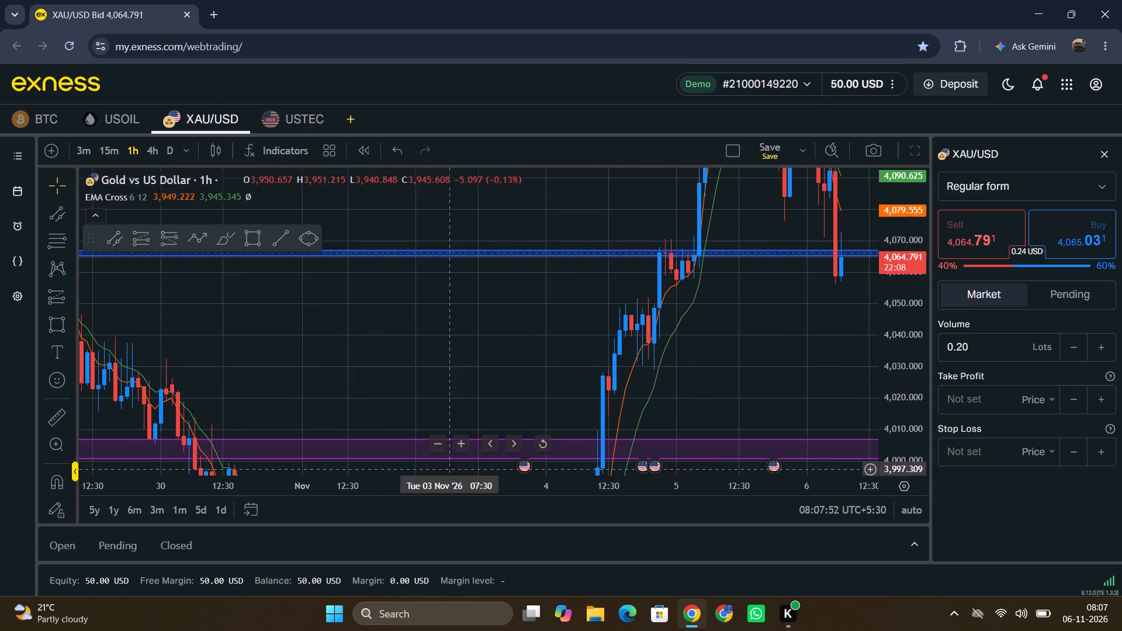
{"action": "left_click_drag", "start_coordinate": [453, 487], "coordinate": [746, 497]}
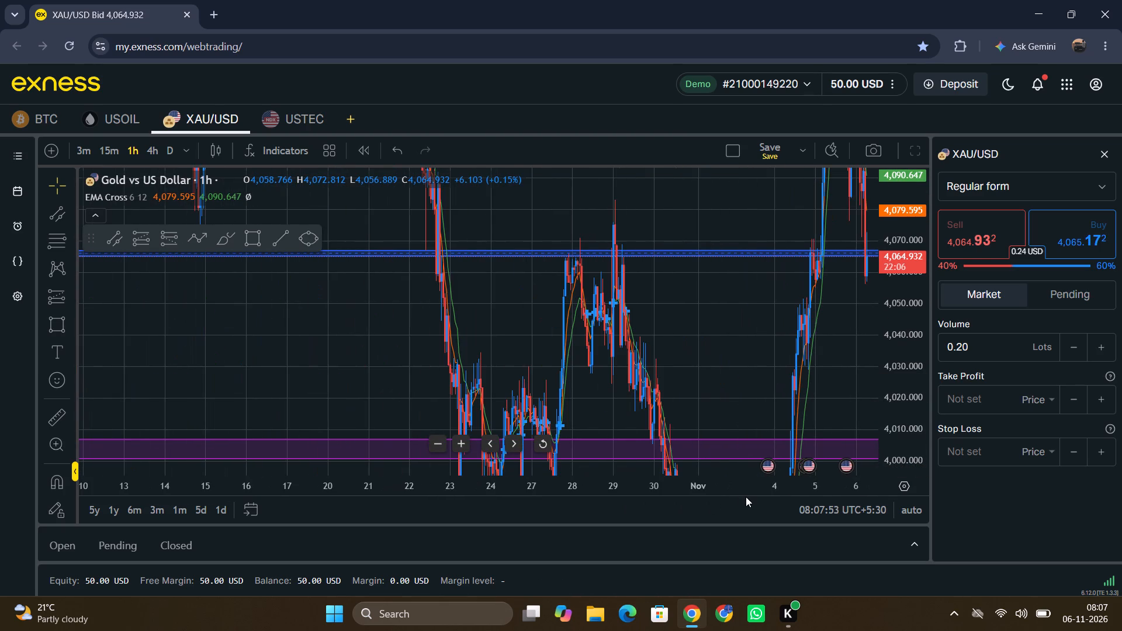
{"action": "left_click_drag", "start_coordinate": [746, 497], "coordinate": [537, 510]}
{"action": "left_click_drag", "start_coordinate": [666, 346], "coordinate": [546, 369]}
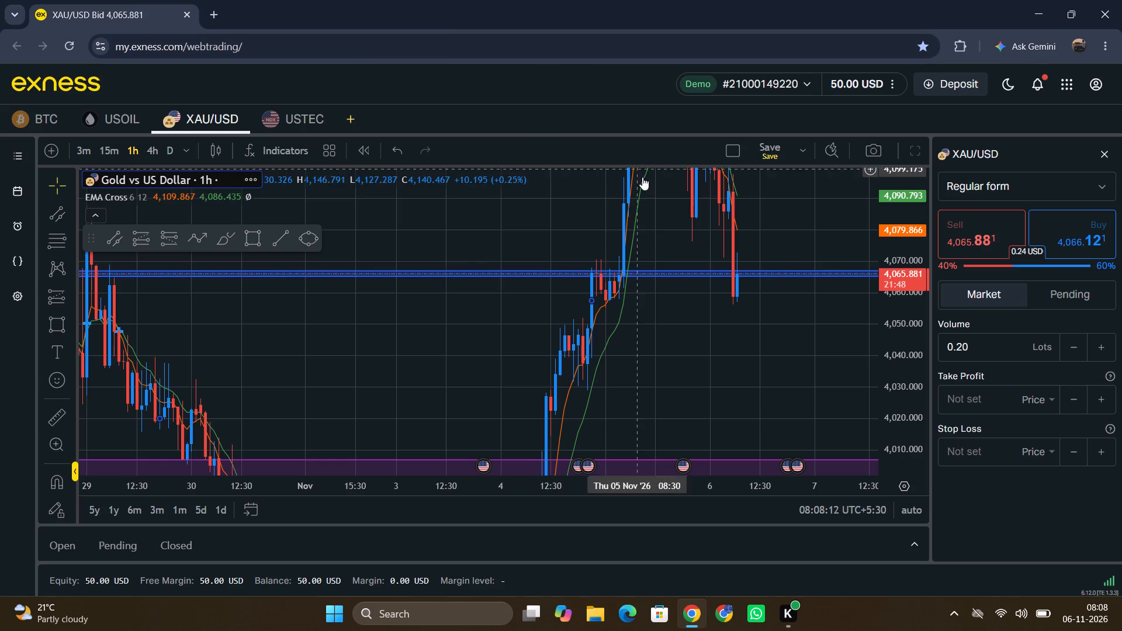
{"action": "left_click_drag", "start_coordinate": [747, 306], "coordinate": [301, 338]}
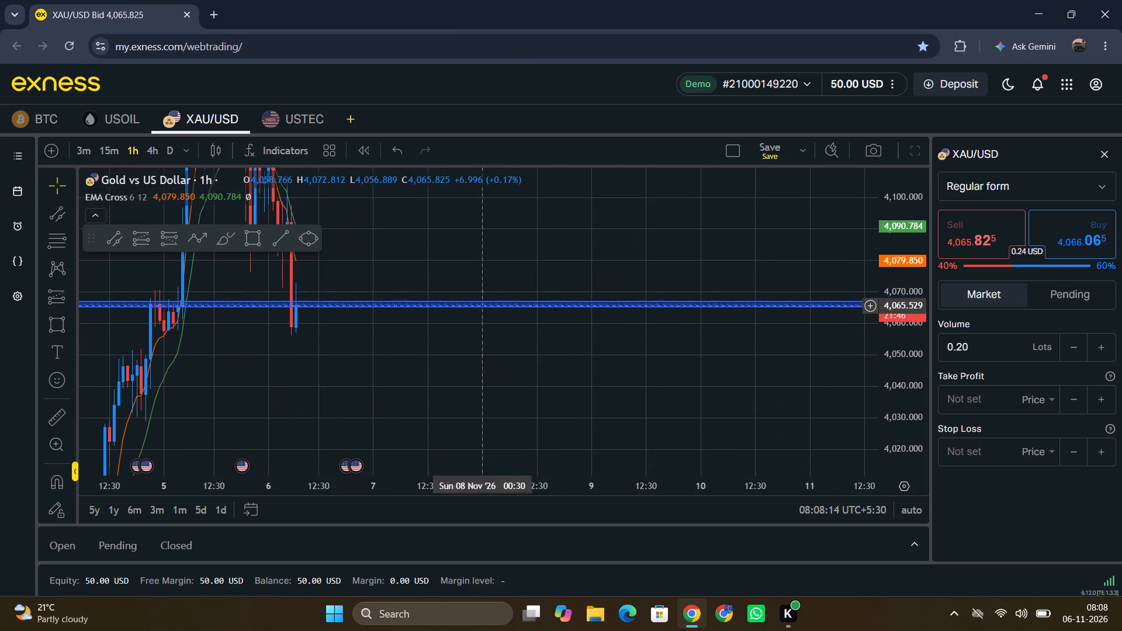
Switch the XAU/USD chart to the 15-minute timeframe with the 4 to 5 November price action in view.
{"action": "left_click", "coordinate": [103, 157]}
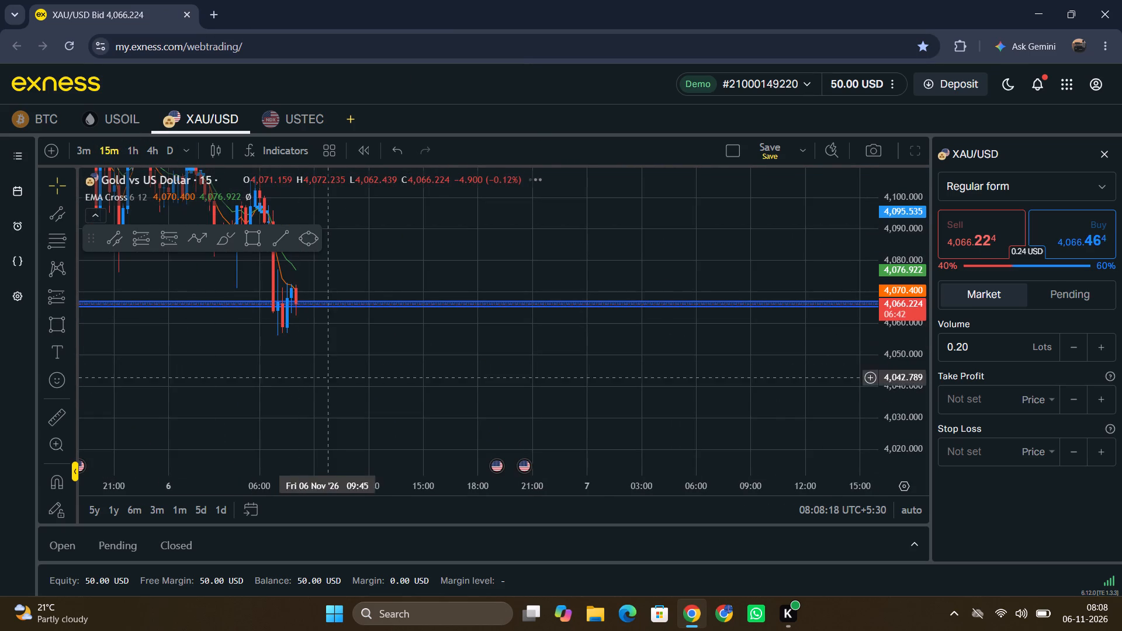
{"action": "left_click_drag", "start_coordinate": [290, 481], "coordinate": [591, 506]}
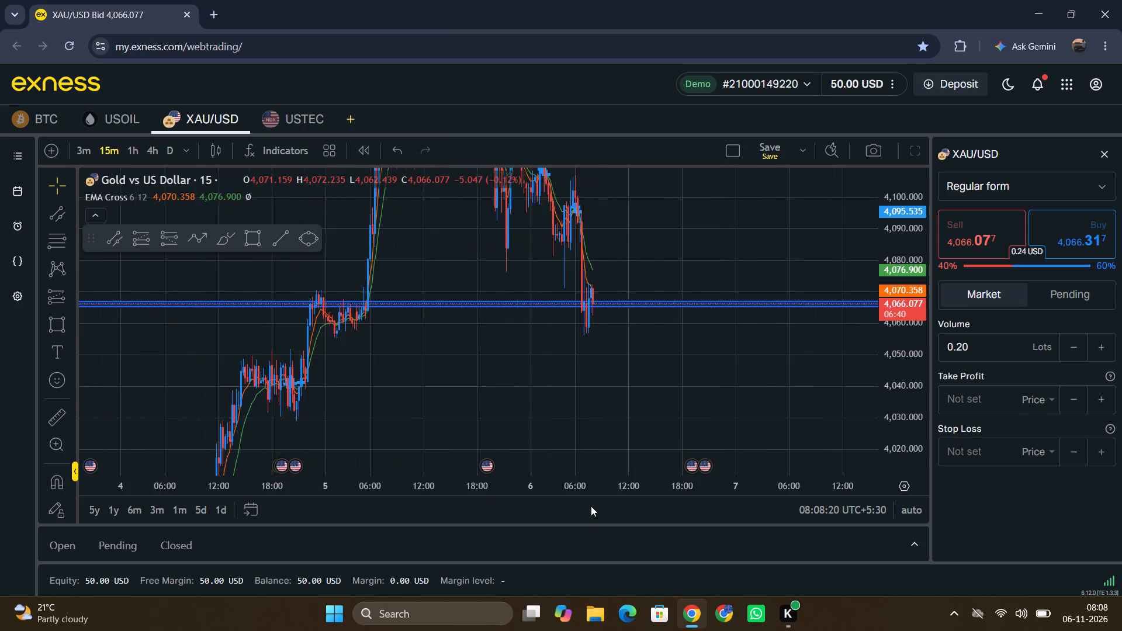
{"action": "left_click_drag", "start_coordinate": [591, 506], "coordinate": [671, 505]}
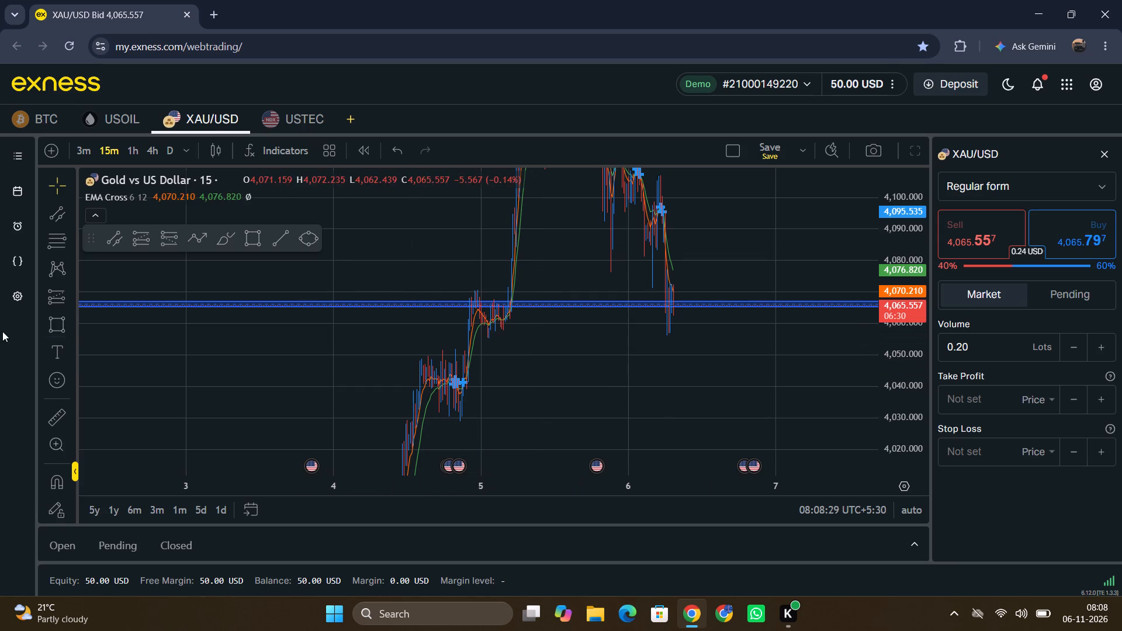
{"action": "left_click_drag", "start_coordinate": [912, 415], "coordinate": [935, 280]}
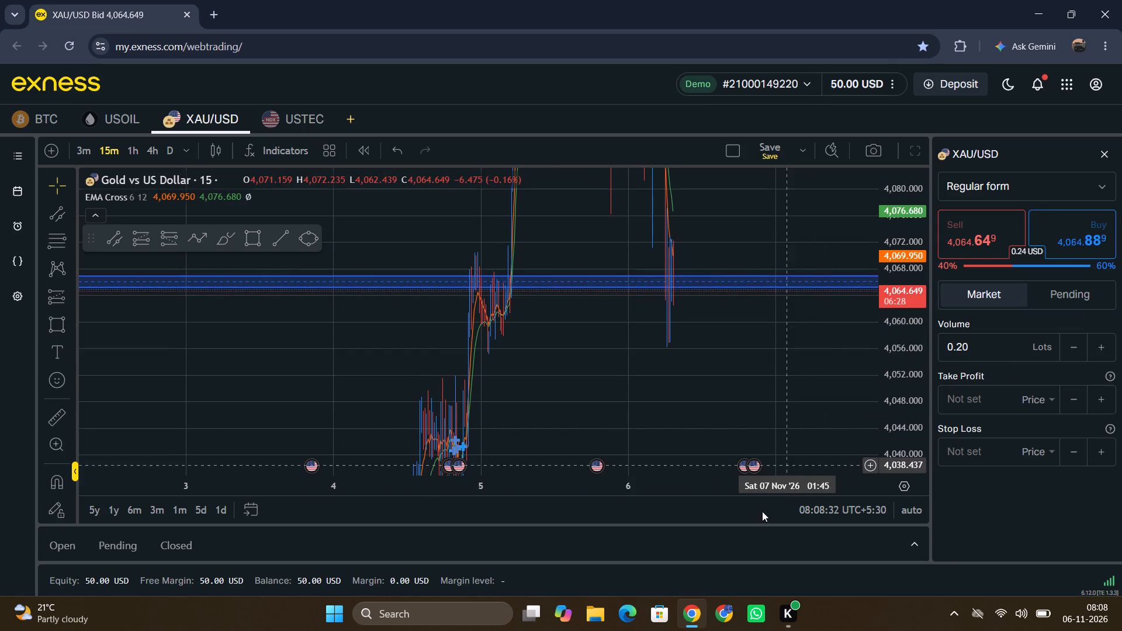
{"action": "left_click_drag", "start_coordinate": [777, 471], "coordinate": [563, 479]}
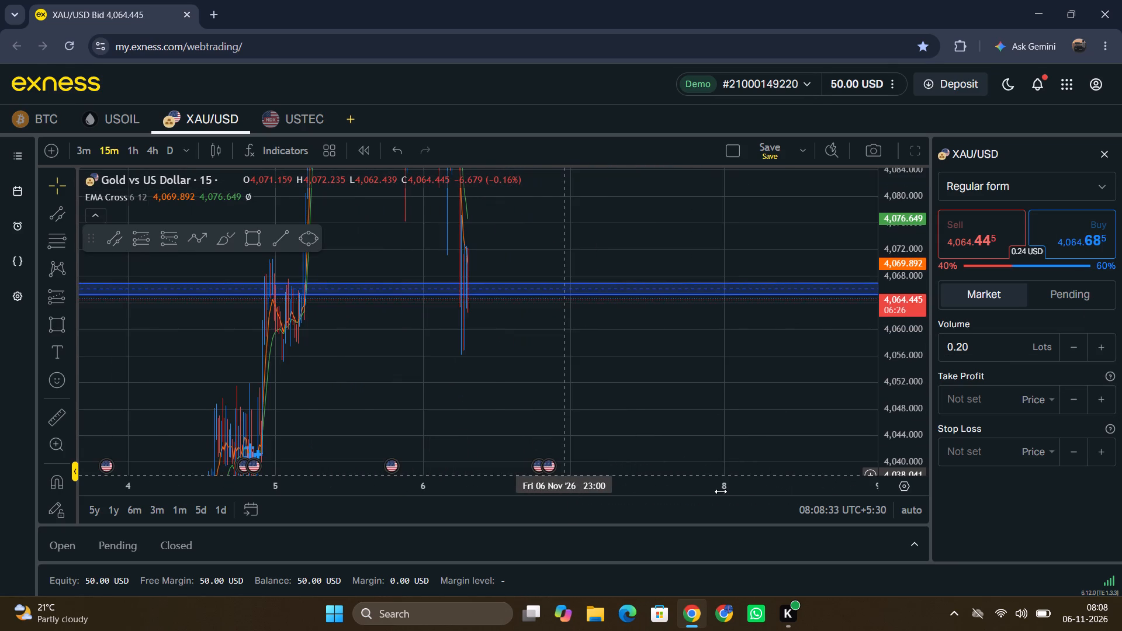
{"action": "left_click_drag", "start_coordinate": [721, 491], "coordinate": [206, 479]}
{"action": "left_click_drag", "start_coordinate": [243, 373], "coordinate": [949, 429]}
{"action": "left_click_drag", "start_coordinate": [486, 399], "coordinate": [827, 331]}
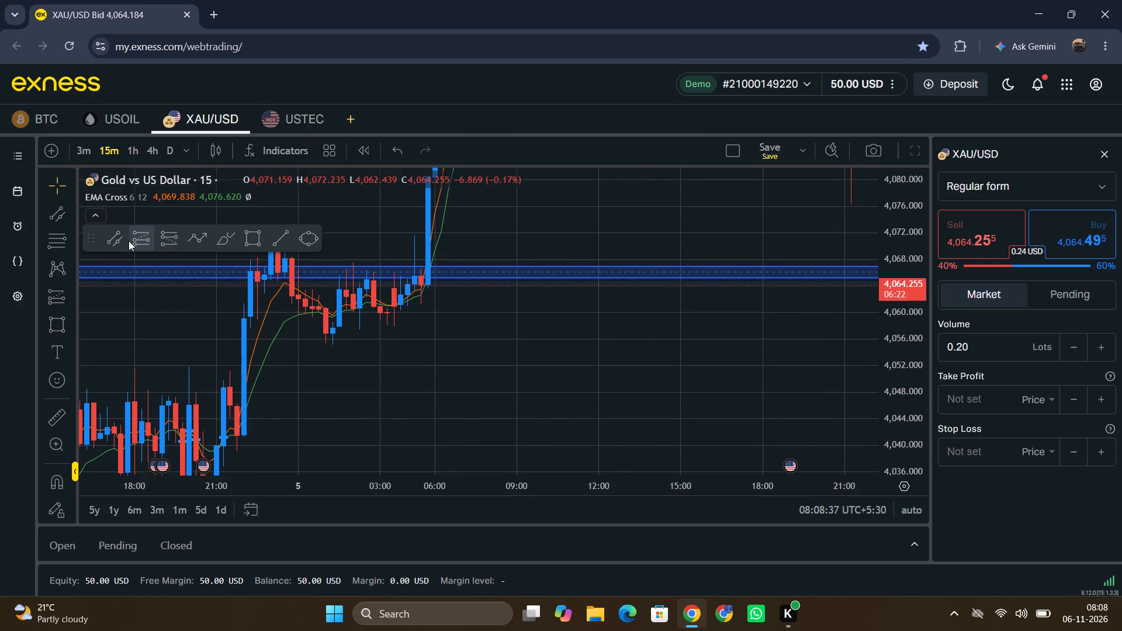
Draw a thin near-horizontal parallel channel at about 4,058, from 4 Nov 20:45 to about 5 Nov 15:15.
{"action": "left_click", "coordinate": [105, 248]}
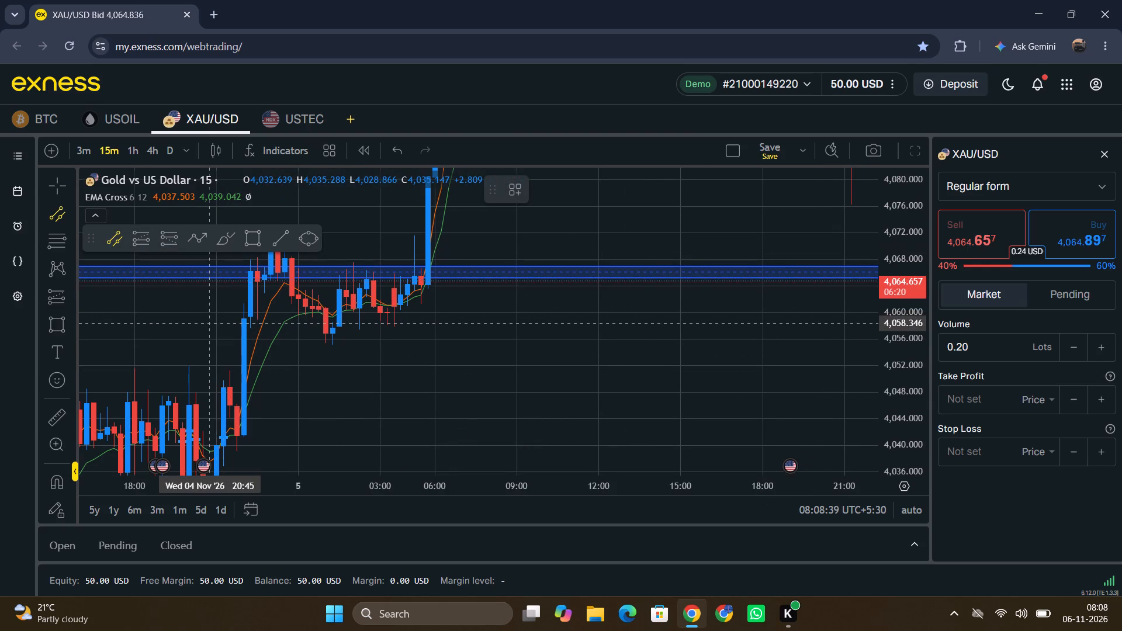
{"action": "left_click_drag", "start_coordinate": [208, 323], "coordinate": [631, 325]}
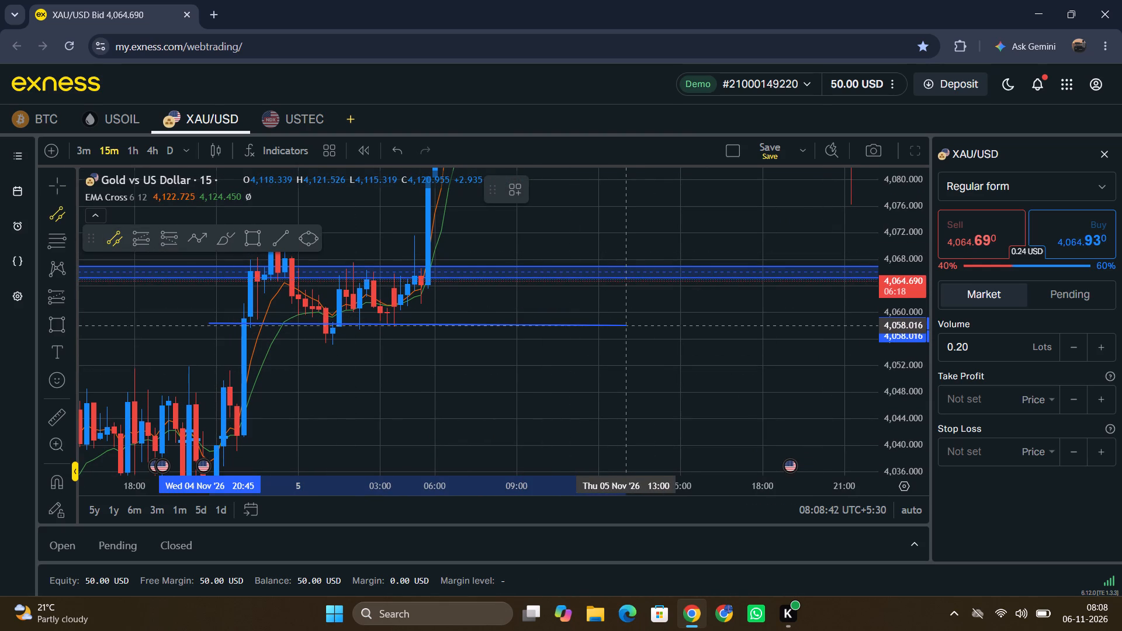
{"action": "left_click_drag", "start_coordinate": [631, 325], "coordinate": [690, 327]}
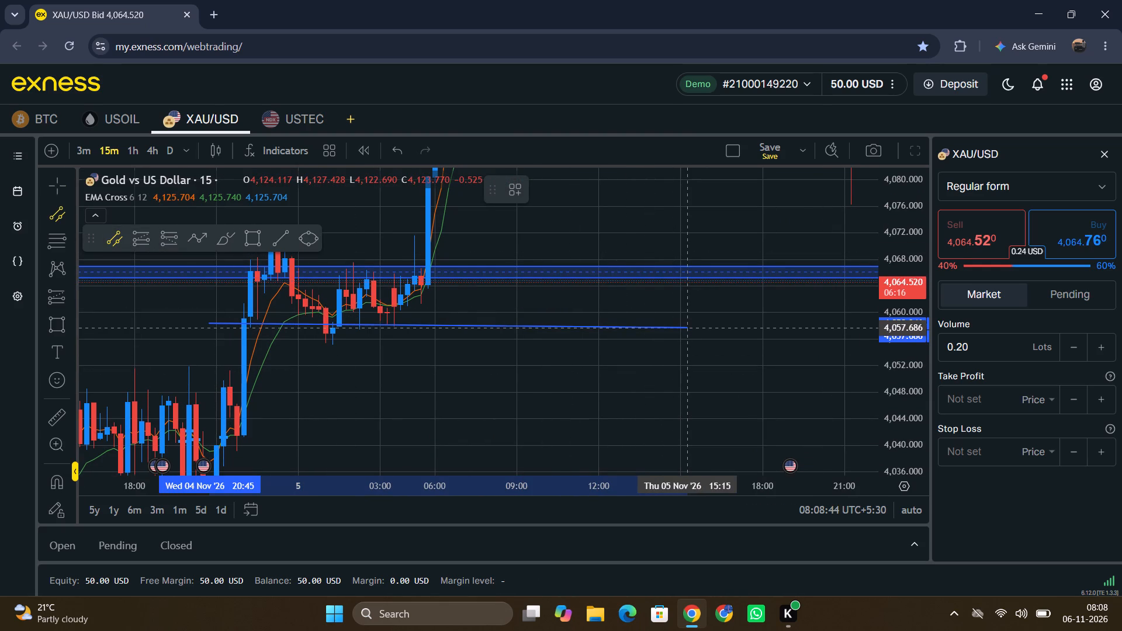
{"action": "left_click_drag", "start_coordinate": [690, 327], "coordinate": [690, 327]}
{"action": "left_click", "coordinate": [690, 327]}
{"action": "left_click", "coordinate": [688, 333]}
{"action": "left_click_drag", "start_coordinate": [700, 349], "coordinate": [486, 343]}
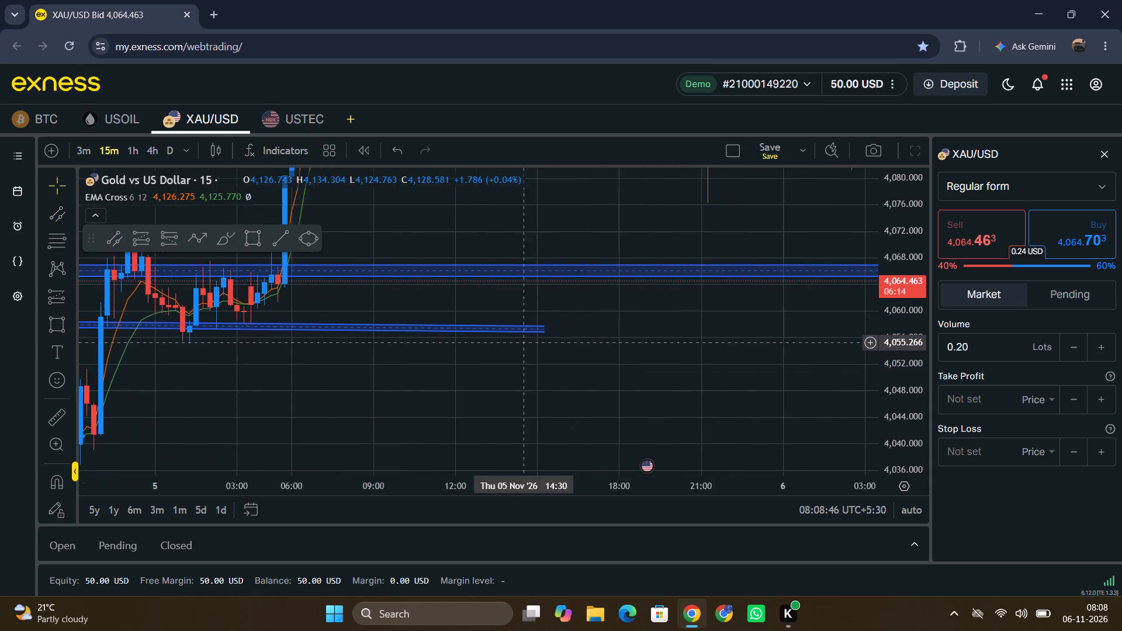
Extend the right end of the thin blue channel to about 7 Nov 03:30, at about 4,057.
{"action": "left_click_drag", "start_coordinate": [486, 343], "coordinate": [268, 341]}
{"action": "left_click_drag", "start_coordinate": [290, 332], "coordinate": [575, 318]}
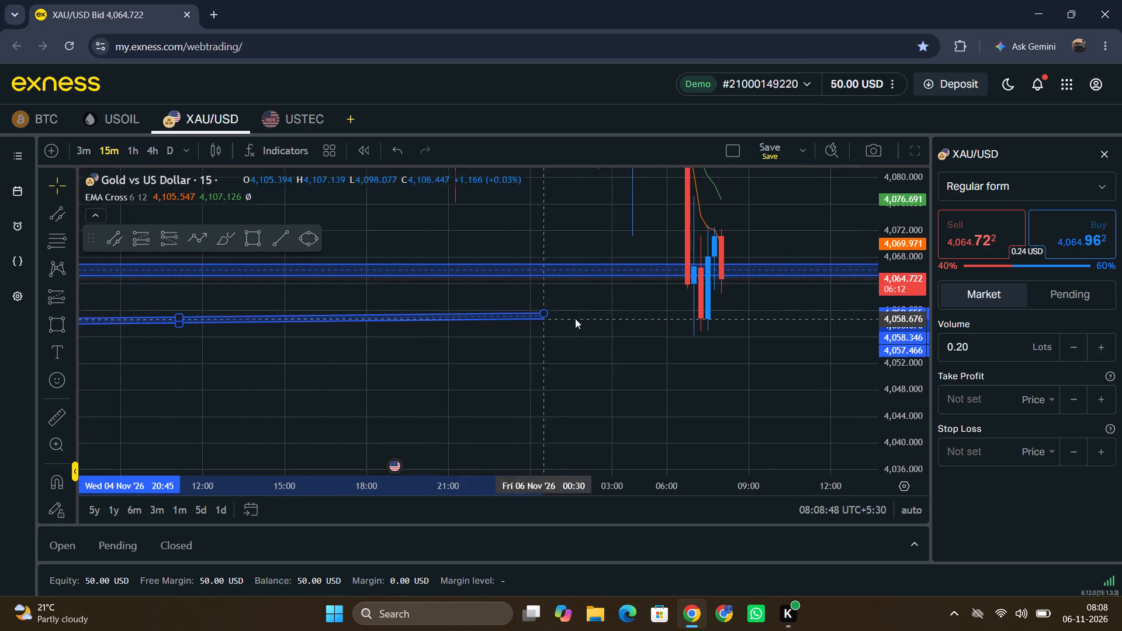
{"action": "left_click_drag", "start_coordinate": [575, 318], "coordinate": [825, 326]}
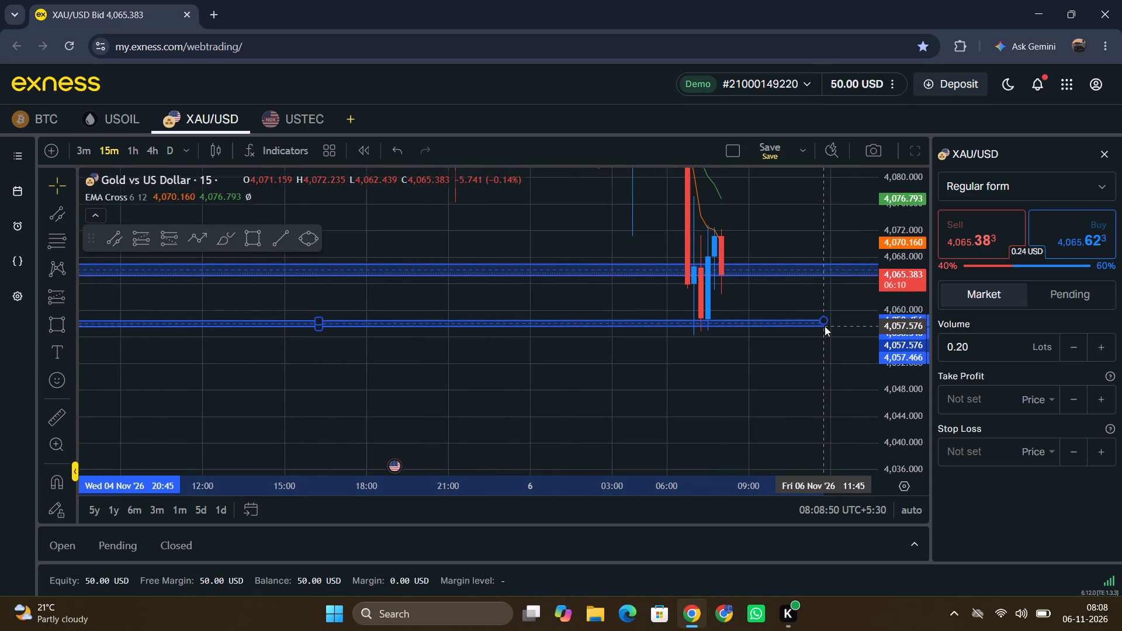
{"action": "left_click_drag", "start_coordinate": [825, 326], "coordinate": [830, 330]}
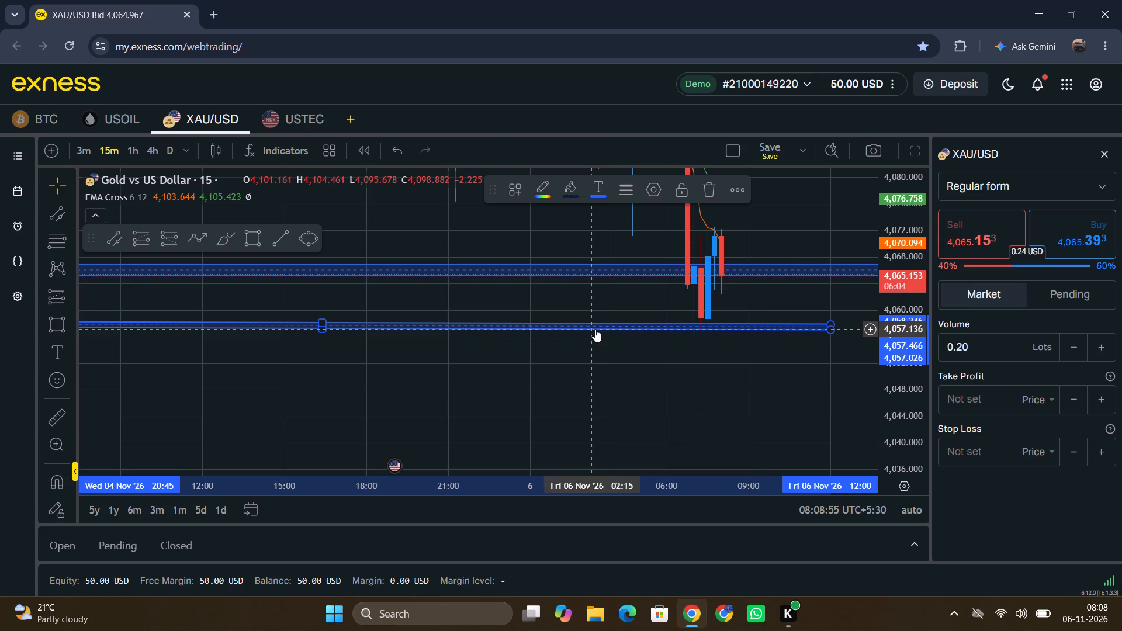
{"action": "left_click_drag", "start_coordinate": [334, 484], "coordinate": [632, 495]}
{"action": "left_click_drag", "start_coordinate": [647, 432], "coordinate": [427, 443]}
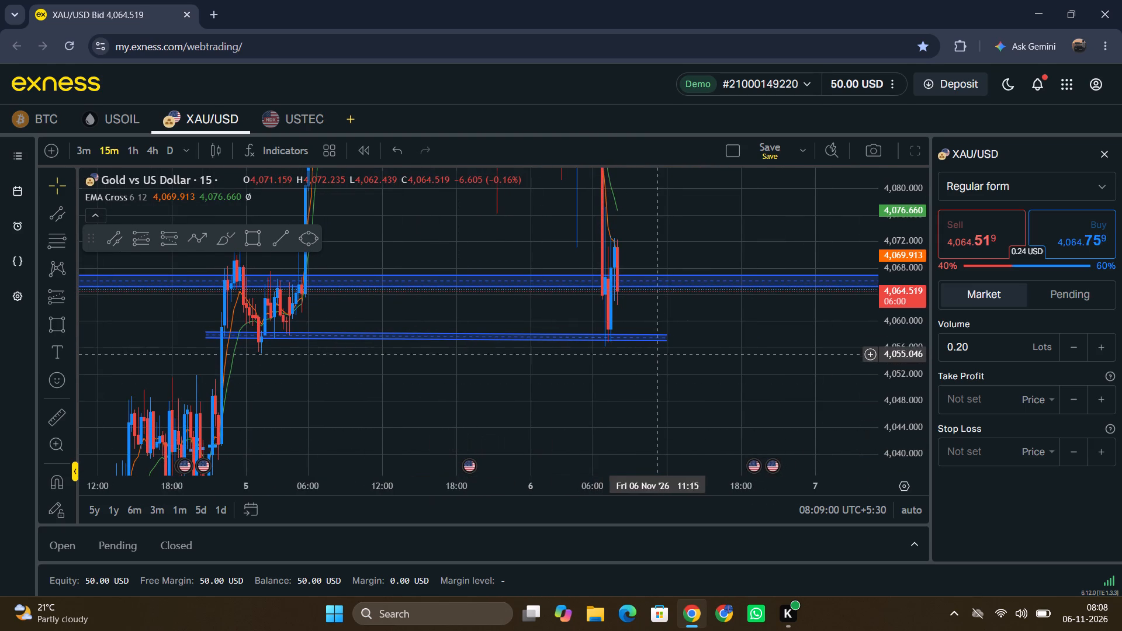
{"action": "left_click_drag", "start_coordinate": [666, 342], "coordinate": [859, 342]}
{"action": "left_click", "coordinate": [859, 342]}
{"action": "left_click_drag", "start_coordinate": [736, 379], "coordinate": [733, 394]}
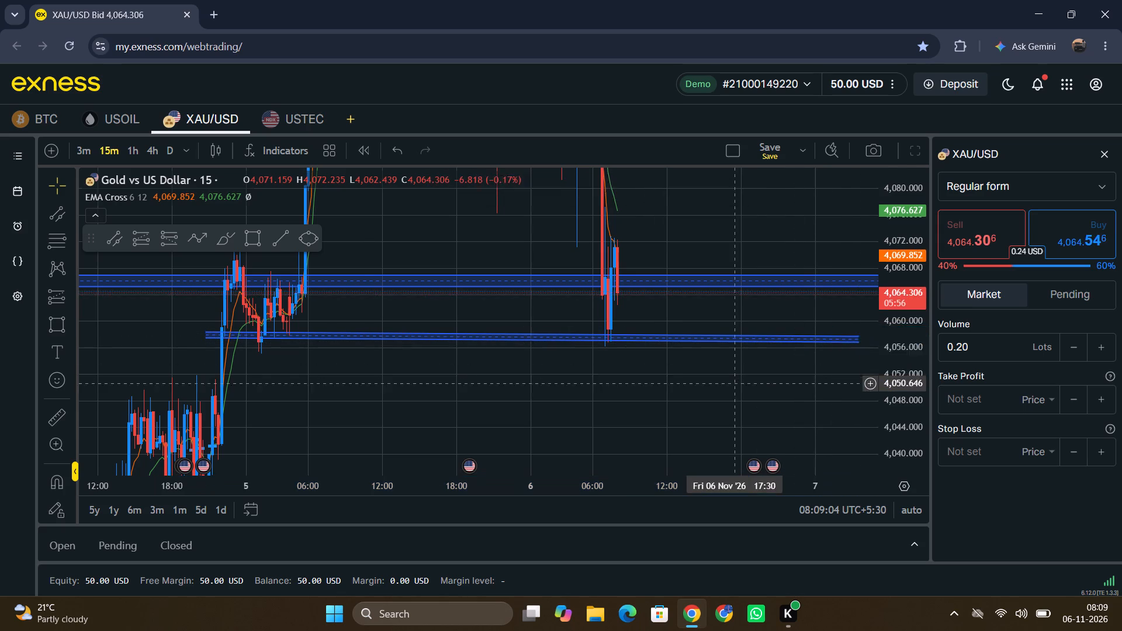
Stretch the left end of the thin blue channel back to about 4 Nov 17:45, then raise the whole channel to about 4,058.
{"action": "left_click_drag", "start_coordinate": [733, 394], "coordinate": [733, 452]}
{"action": "left_click_drag", "start_coordinate": [202, 400], "coordinate": [188, 405]}
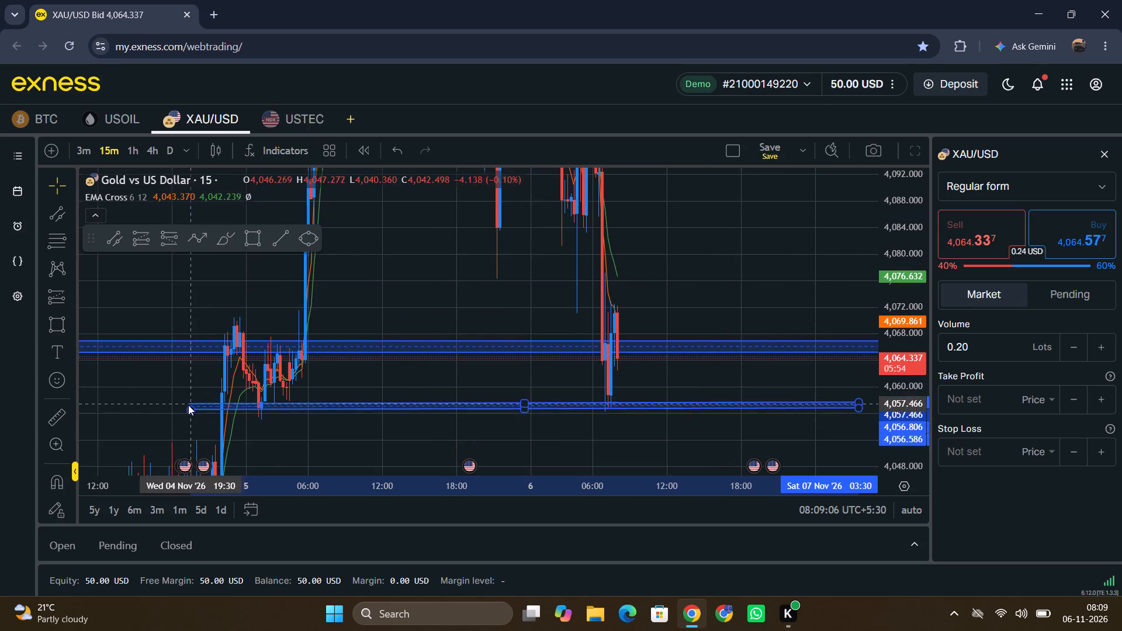
{"action": "left_click_drag", "start_coordinate": [188, 405], "coordinate": [162, 403]}
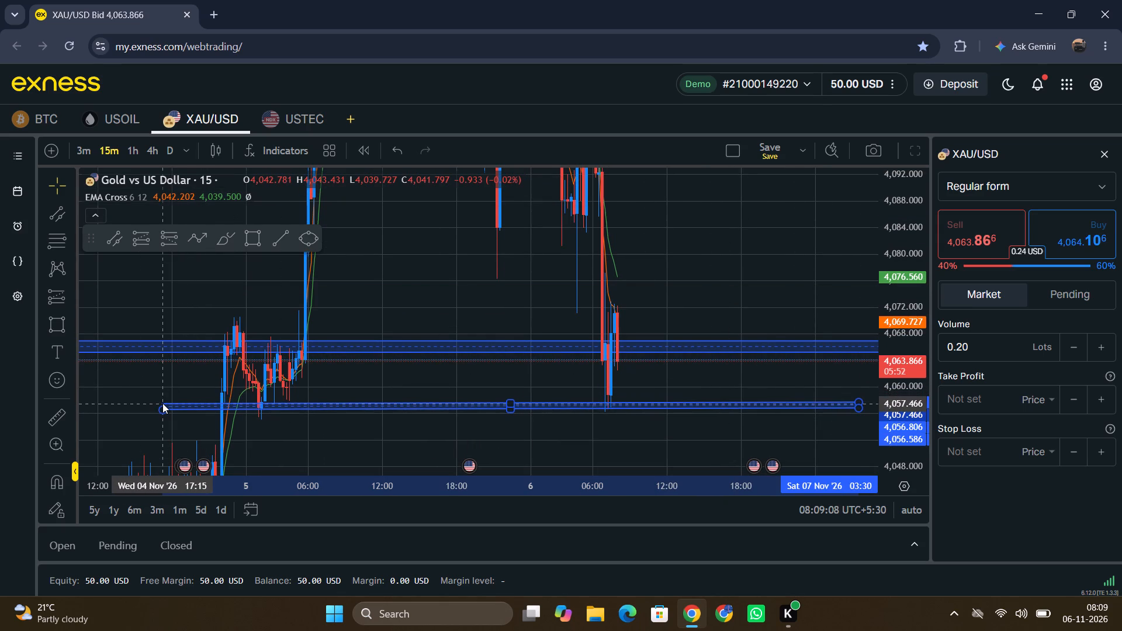
{"action": "left_click_drag", "start_coordinate": [162, 403], "coordinate": [169, 401]}
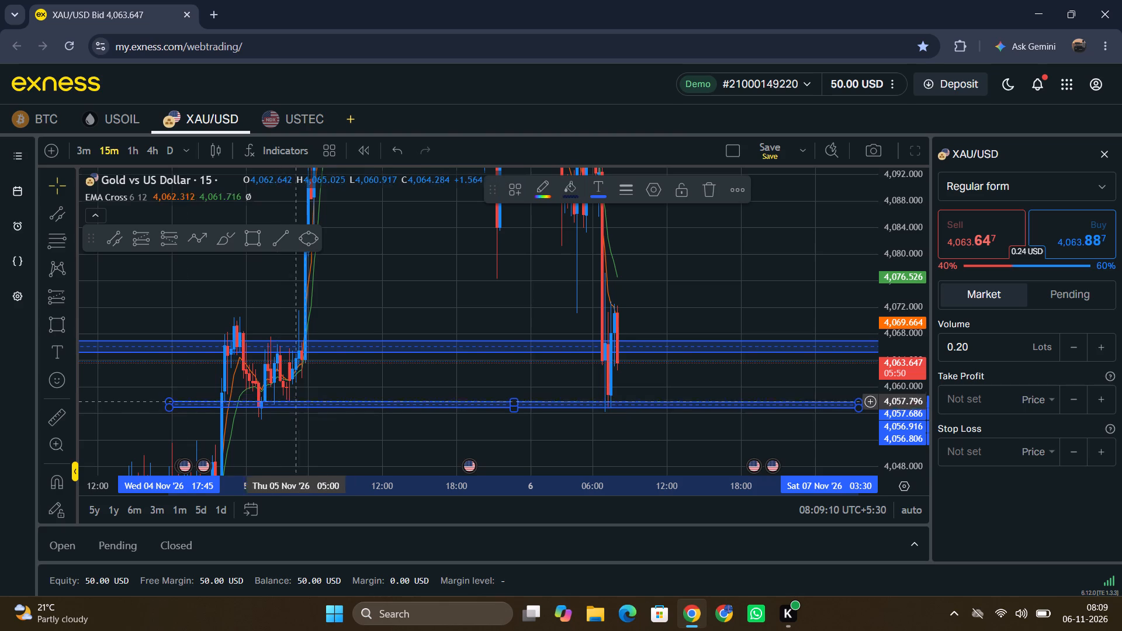
{"action": "left_click_drag", "start_coordinate": [323, 403], "coordinate": [317, 398]}
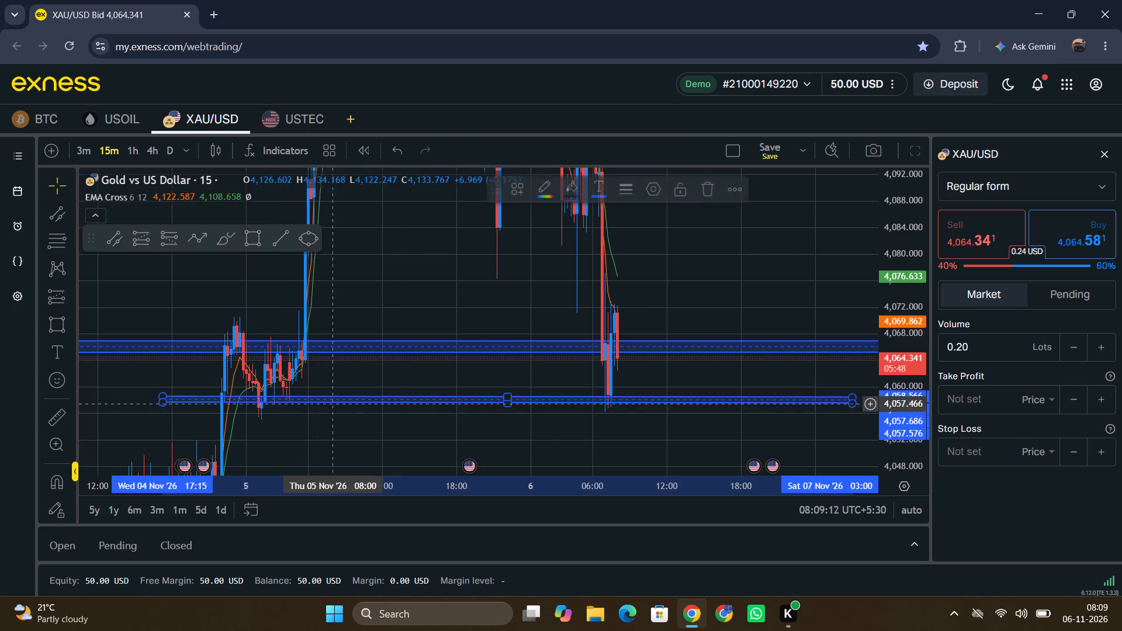
Extend the right end of the thin blue channel to about 7 Nov 11:45 and level it at about 4,058.
{"action": "left_click_drag", "start_coordinate": [416, 417], "coordinate": [328, 386]}
{"action": "left_click_drag", "start_coordinate": [615, 424], "coordinate": [357, 418]}
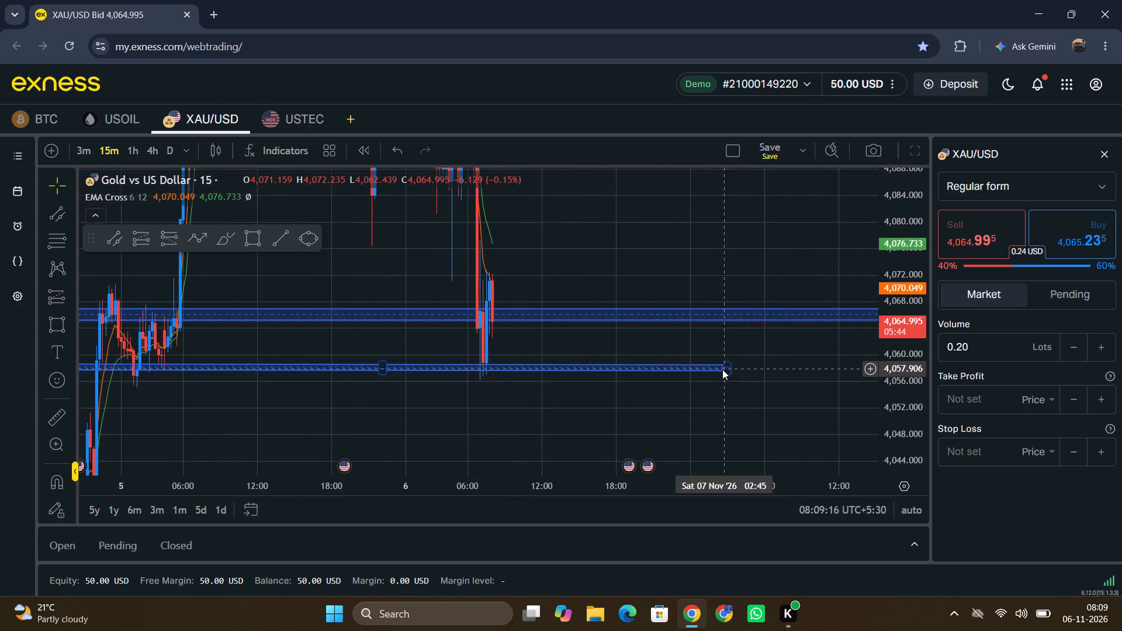
{"action": "left_click_drag", "start_coordinate": [729, 372], "coordinate": [813, 369]}
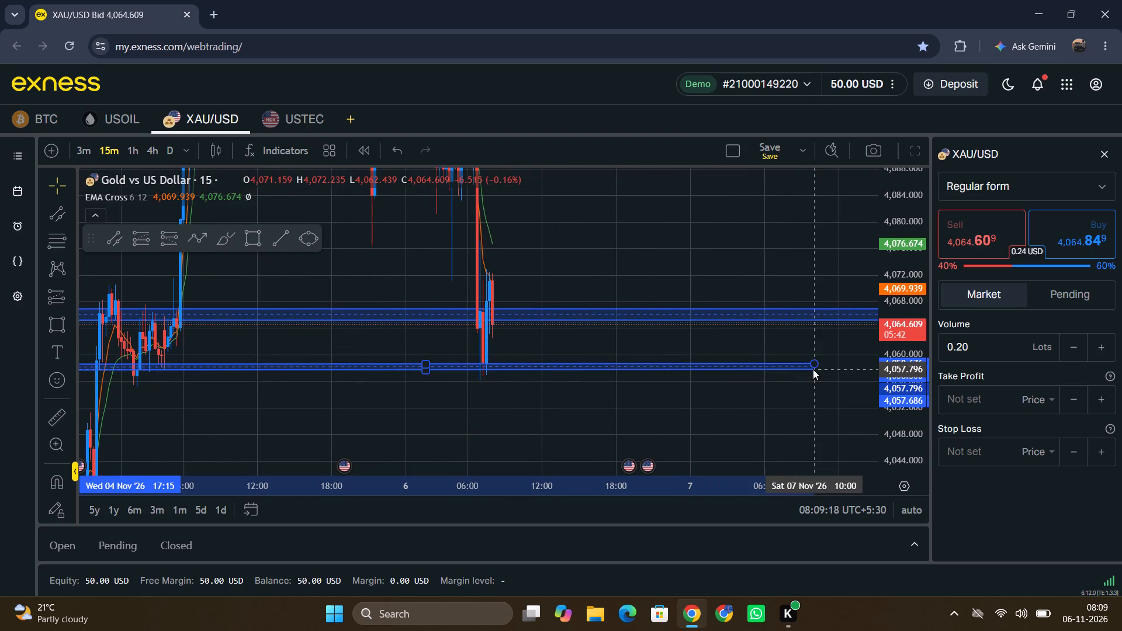
{"action": "left_click_drag", "start_coordinate": [813, 369], "coordinate": [839, 376]}
{"action": "left_click_drag", "start_coordinate": [818, 405], "coordinate": [836, 408]}
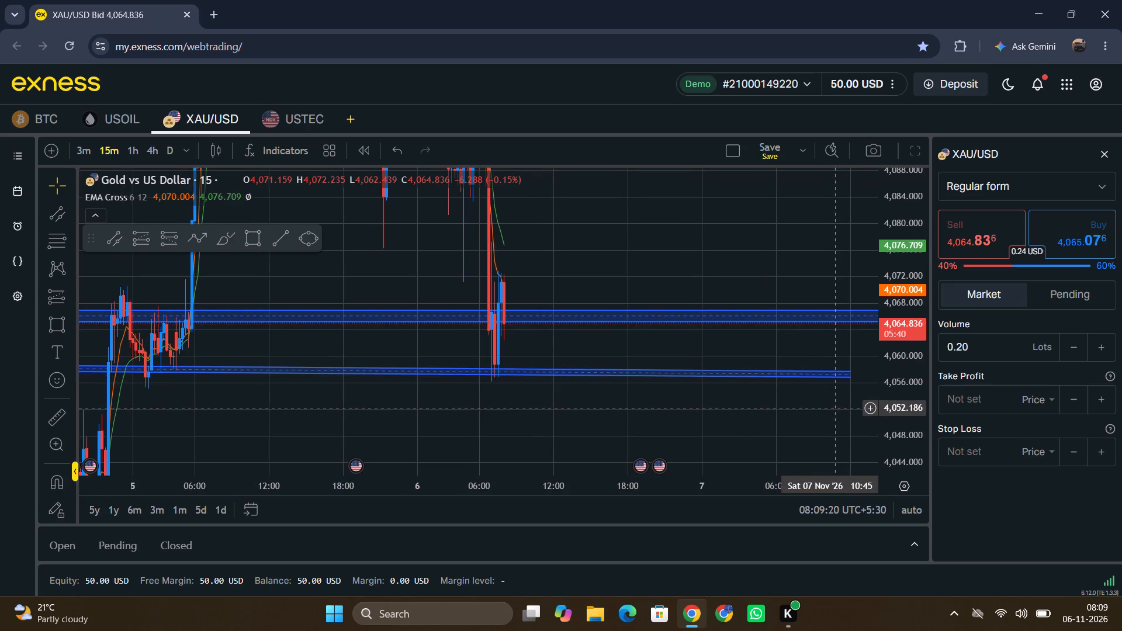
{"action": "left_click_drag", "start_coordinate": [849, 375], "coordinate": [849, 367]}
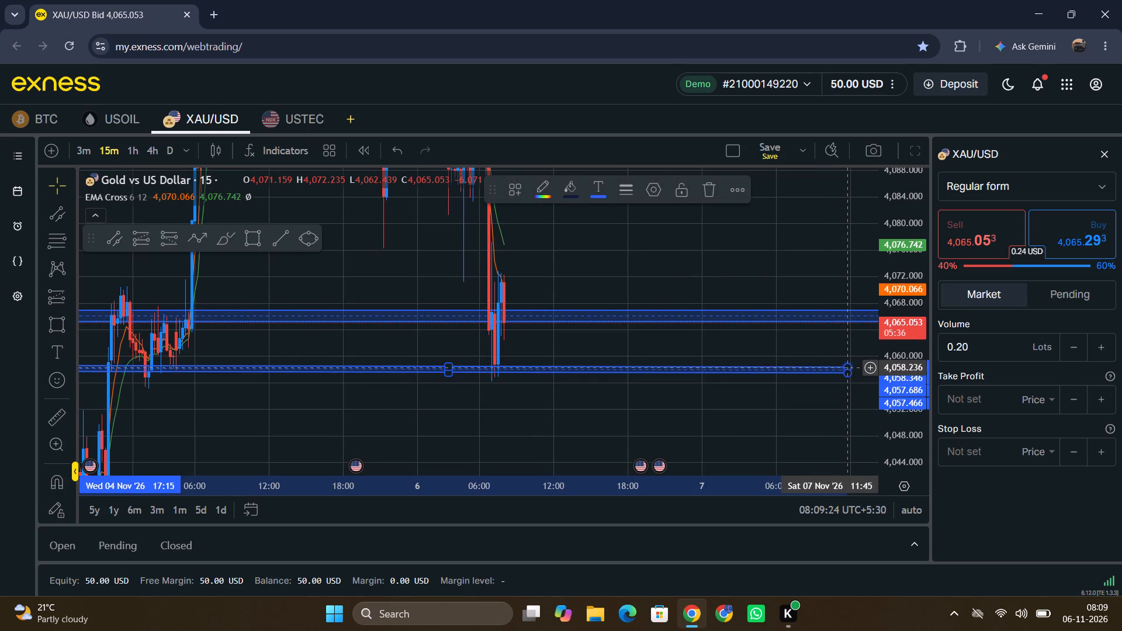
Draw a thin horizontal rectangle at about 4,097, spanning about 5 Nov 15:00 to 6 Nov 23:00.
{"action": "left_click_drag", "start_coordinate": [689, 403], "coordinate": [853, 447]}
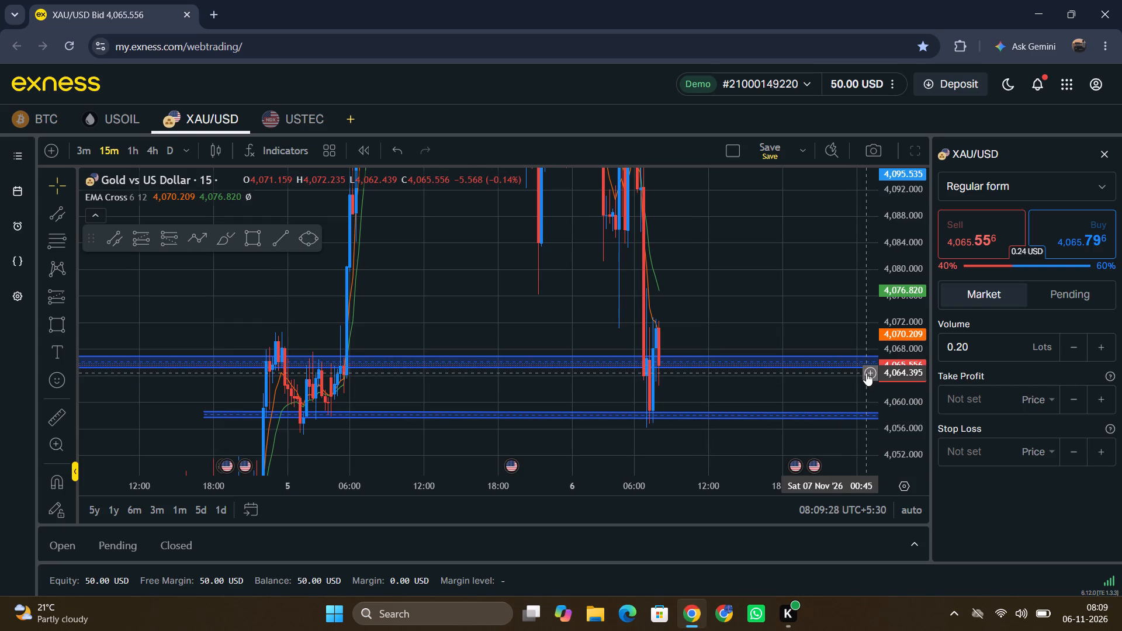
{"action": "left_click_drag", "start_coordinate": [912, 245], "coordinate": [919, 324]}
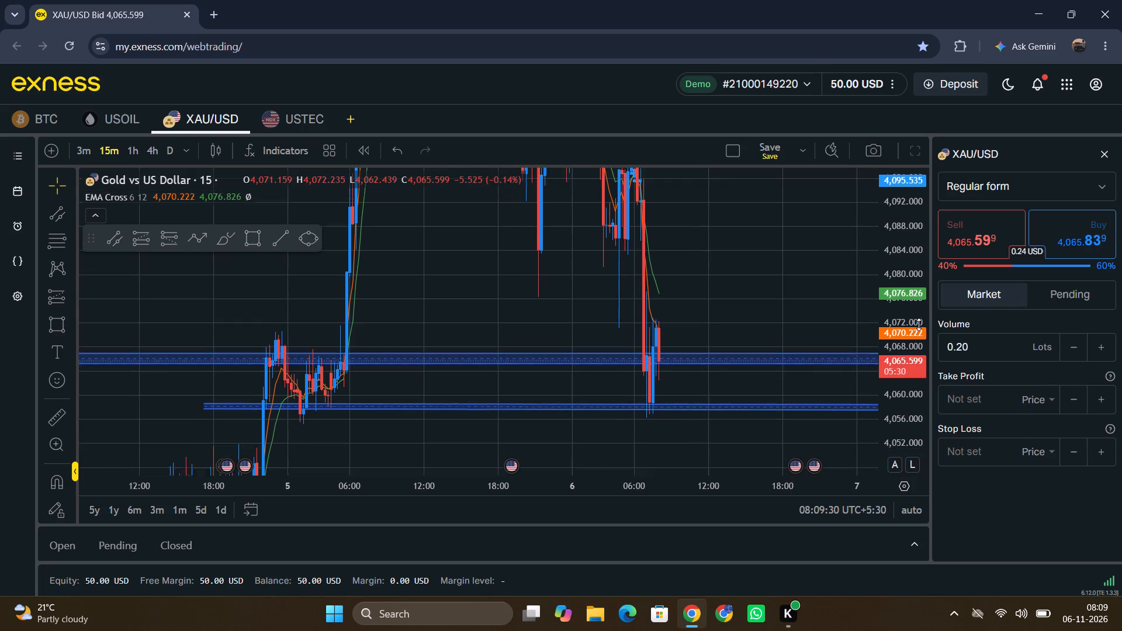
{"action": "left_click_drag", "start_coordinate": [919, 324], "coordinate": [873, 449]}
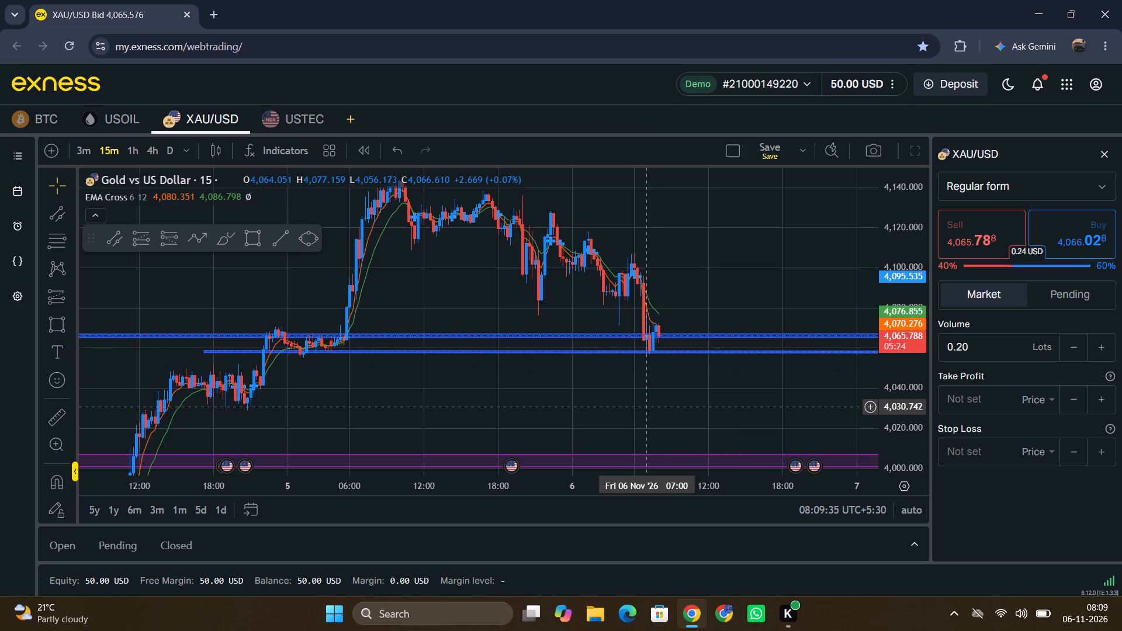
{"action": "left_click_drag", "start_coordinate": [903, 414], "coordinate": [848, 140]}
{"action": "left_click_drag", "start_coordinate": [733, 214], "coordinate": [749, 410]}
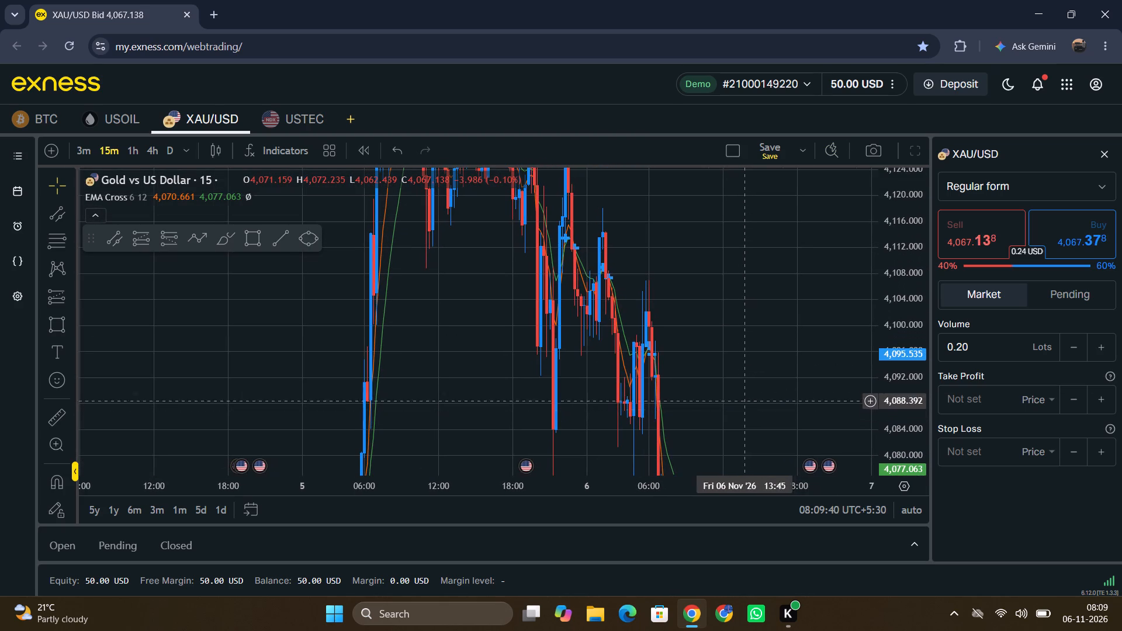
{"action": "left_click", "coordinate": [244, 245]}
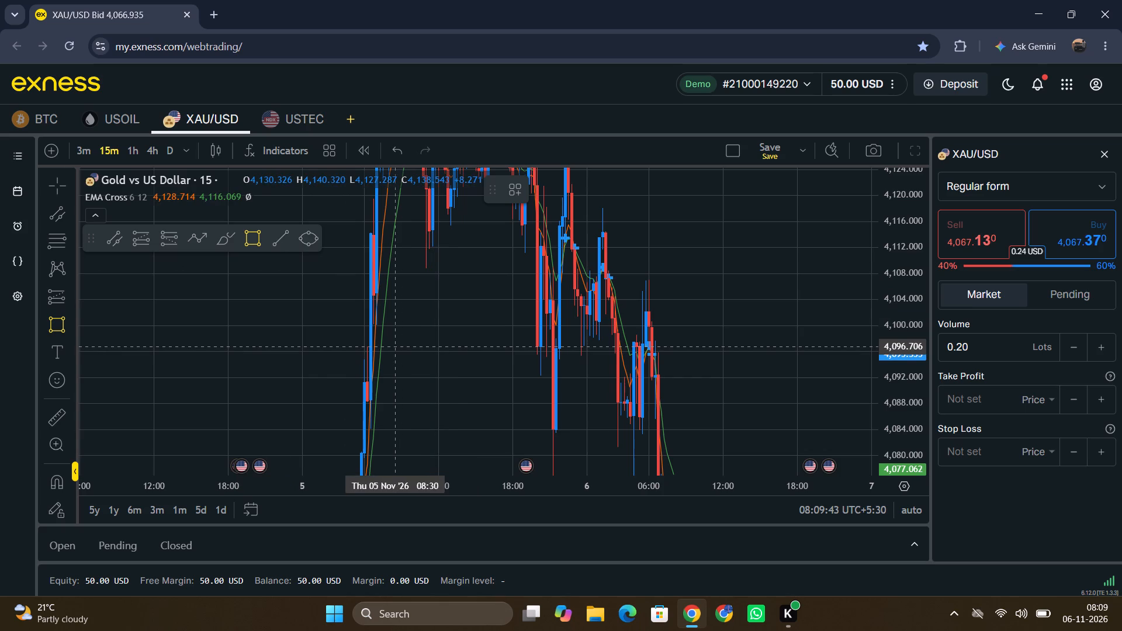
{"action": "left_click_drag", "start_coordinate": [441, 348], "coordinate": [684, 338]}
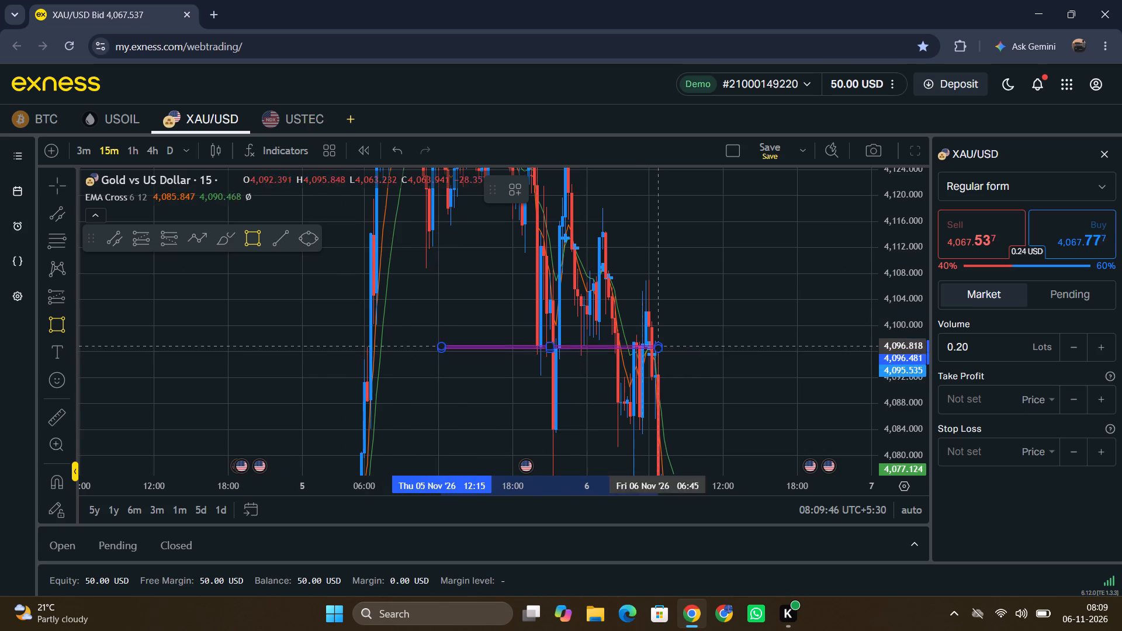
{"action": "left_click_drag", "start_coordinate": [684, 338], "coordinate": [825, 338]}
{"action": "left_click", "coordinate": [825, 338]}
{"action": "left_click_drag", "start_coordinate": [811, 348], "coordinate": [843, 351]}
{"action": "left_click_drag", "start_coordinate": [839, 377], "coordinate": [566, 379]}
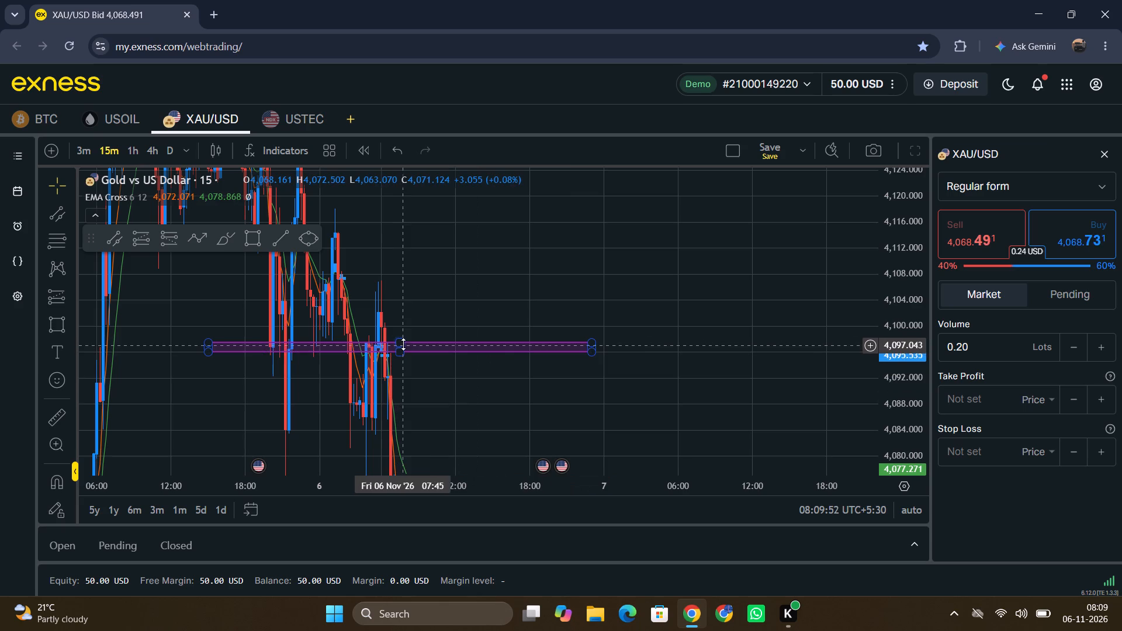
Move the new rectangle to about 4,096 with its left edge at about 5 Nov 19:00.
{"action": "left_click_drag", "start_coordinate": [403, 343], "coordinate": [393, 359]}
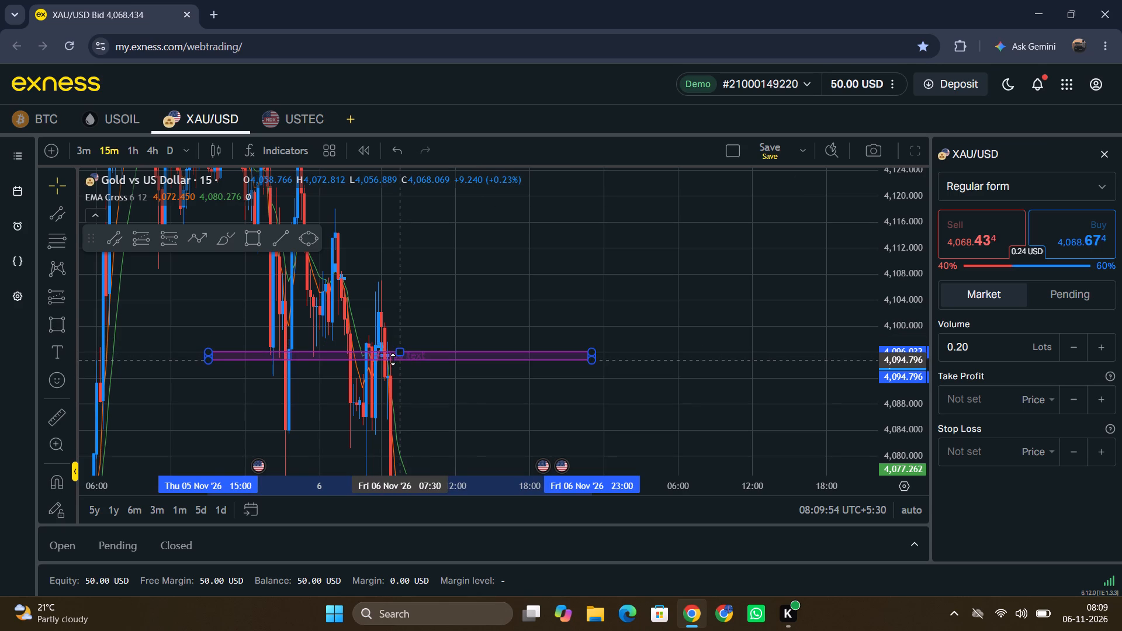
{"action": "left_click_drag", "start_coordinate": [393, 359], "coordinate": [414, 359]}
{"action": "left_click", "coordinate": [463, 363]}
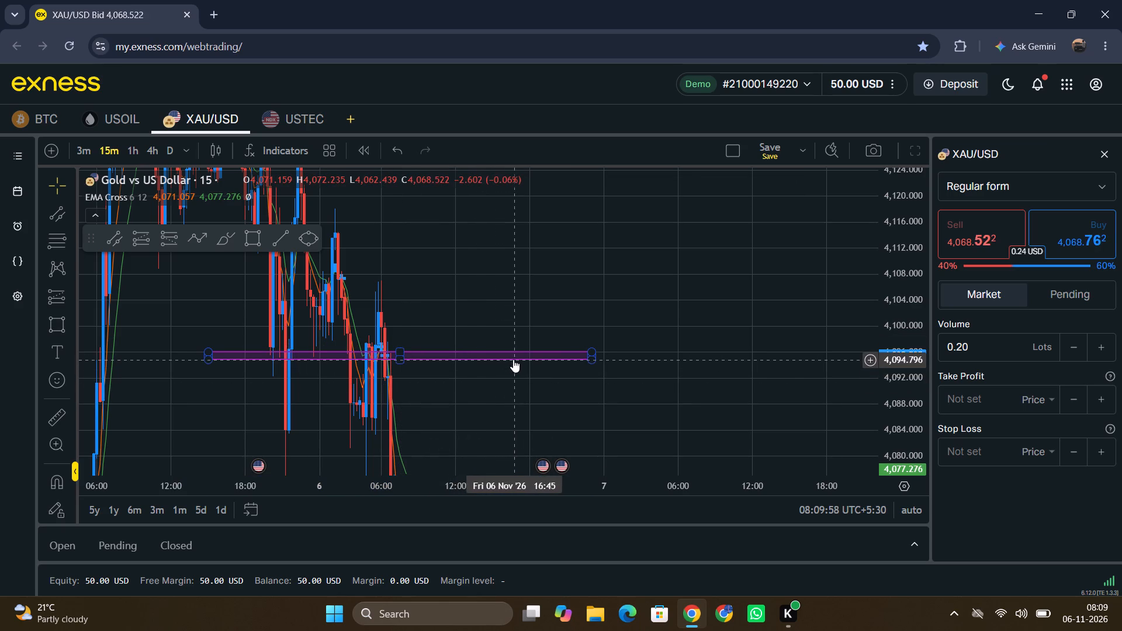
{"action": "left_click_drag", "start_coordinate": [513, 359], "coordinate": [565, 353]}
{"action": "left_click_drag", "start_coordinate": [559, 389], "coordinate": [596, 384]}
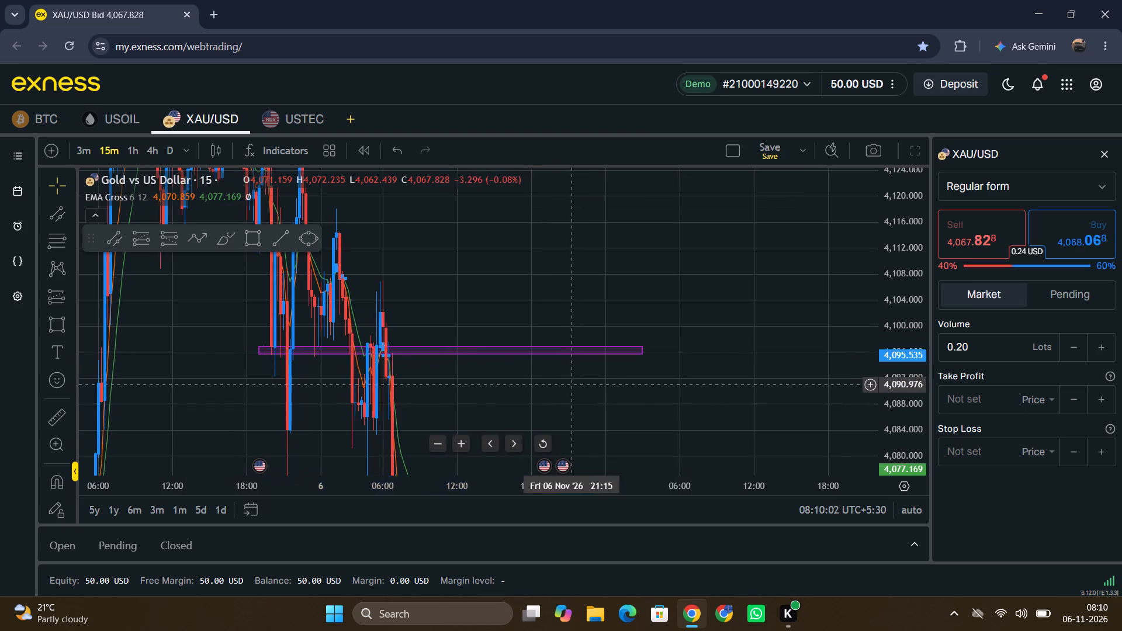
Resize the rectangle so its upper edge is at about 4,098 and its right edge at about 7 Nov 02:45.
{"action": "left_click_drag", "start_coordinate": [596, 384], "coordinate": [889, 353]}
{"action": "left_click_drag", "start_coordinate": [889, 293], "coordinate": [927, 364]}
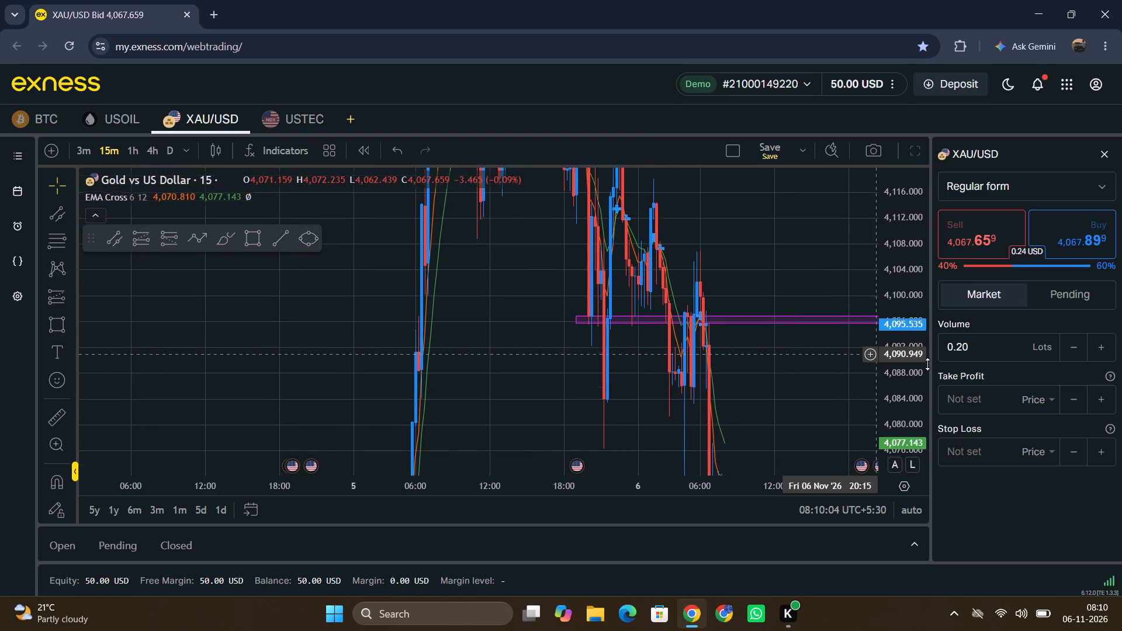
{"action": "left_click_drag", "start_coordinate": [927, 364], "coordinate": [919, 403]}
{"action": "left_click_drag", "start_coordinate": [833, 374], "coordinate": [625, 377]}
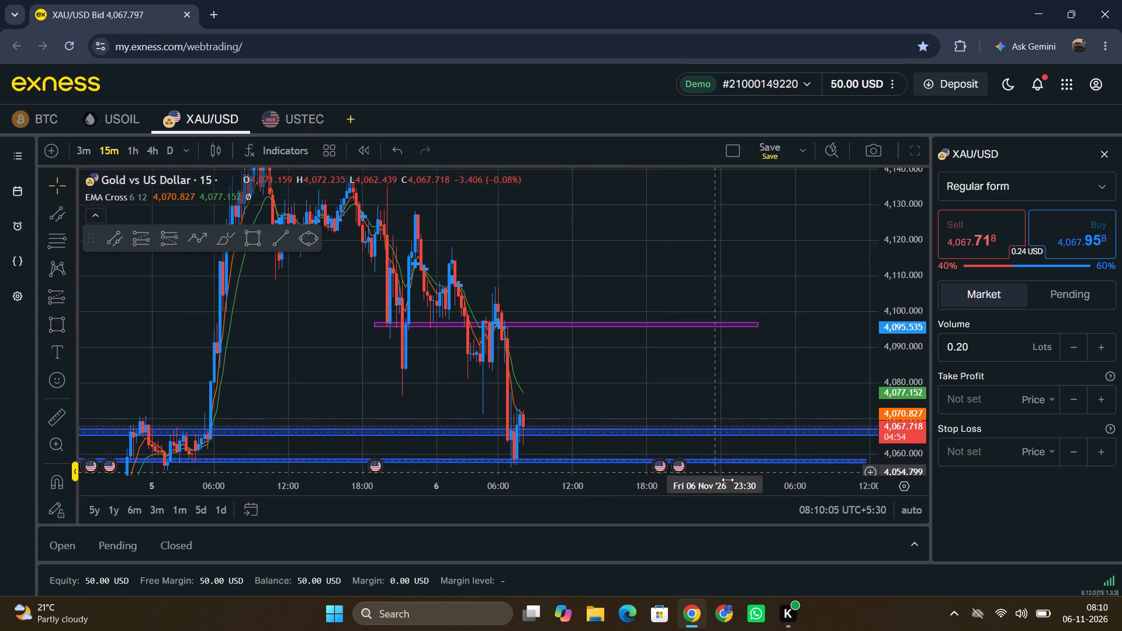
{"action": "left_click_drag", "start_coordinate": [730, 481], "coordinate": [651, 490]}
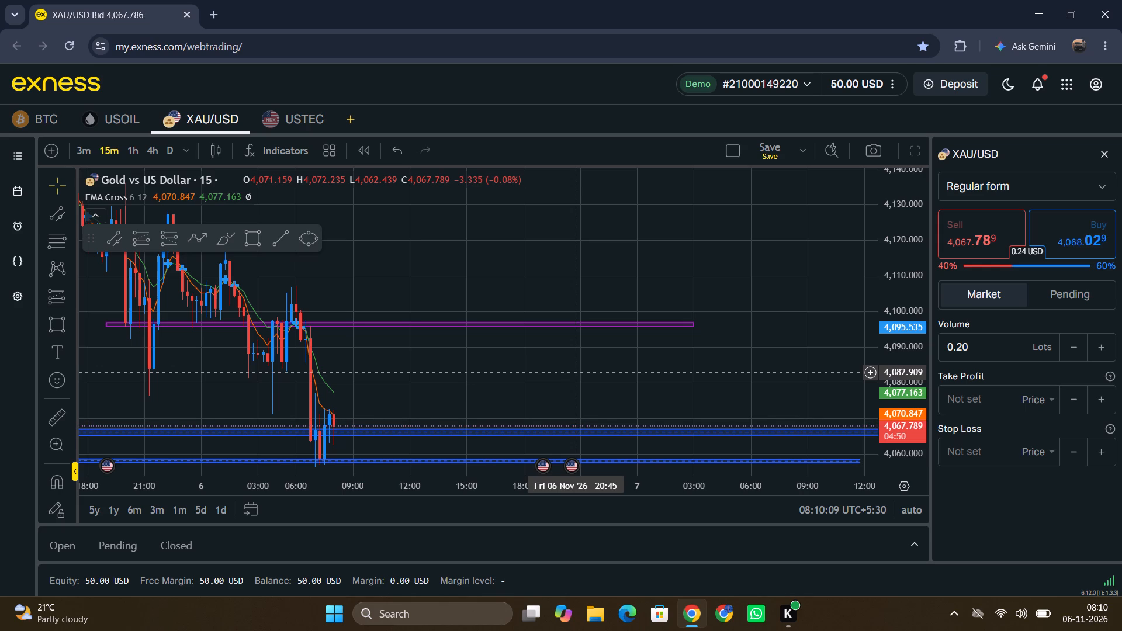
{"action": "left_click", "coordinate": [694, 320]}
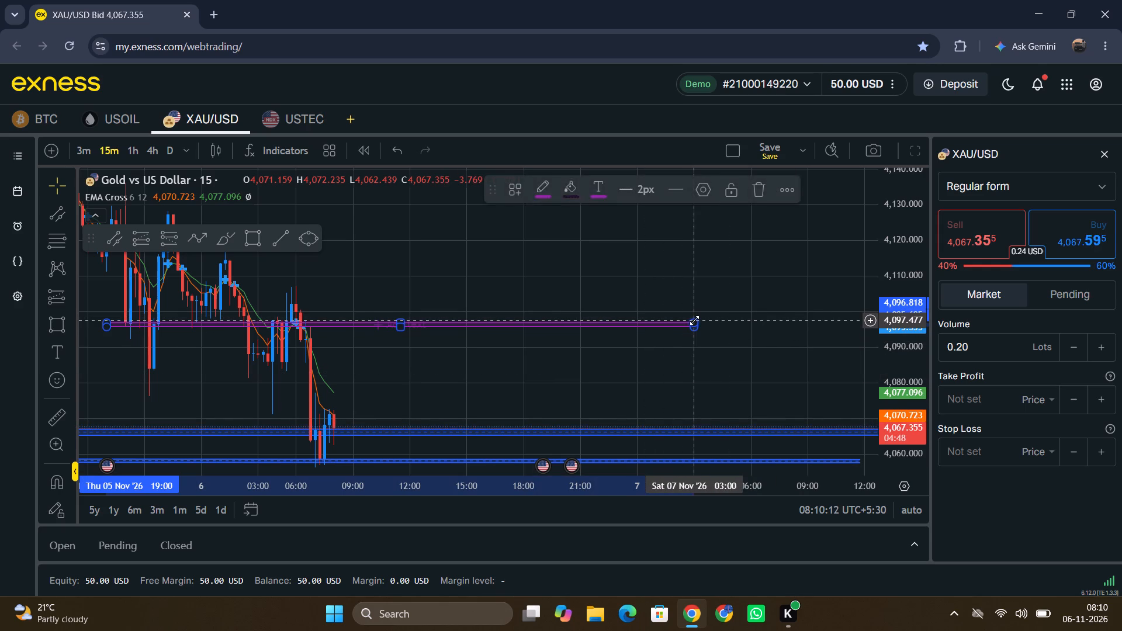
{"action": "left_click", "coordinate": [648, 356]}
Draw a second thin rectangle at about 4,114 to 4,116, from 5 Nov 10:45 to about 6 Nov 19:30.
{"action": "left_click_drag", "start_coordinate": [499, 380], "coordinate": [659, 409]}
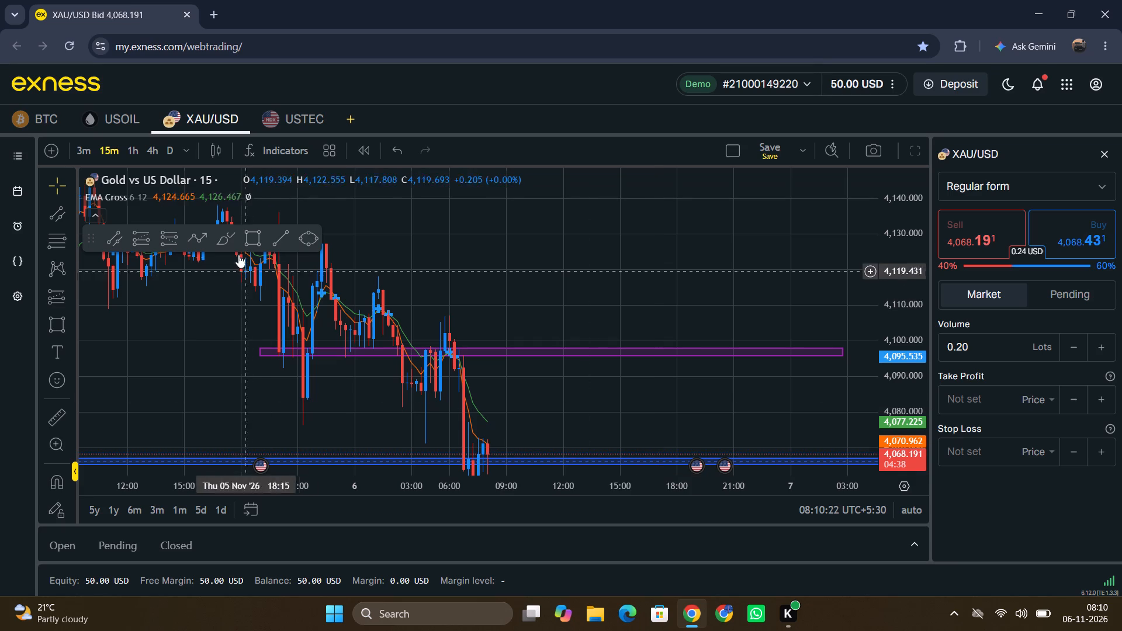
{"action": "left_click", "coordinate": [240, 238]}
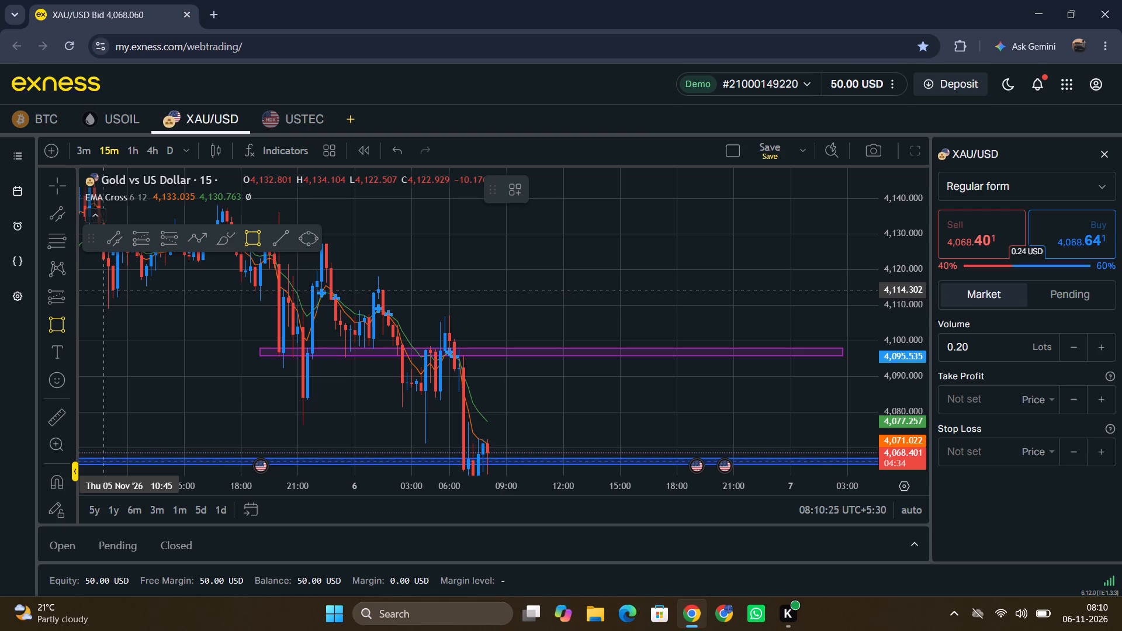
{"action": "left_click_drag", "start_coordinate": [105, 289], "coordinate": [482, 280]}
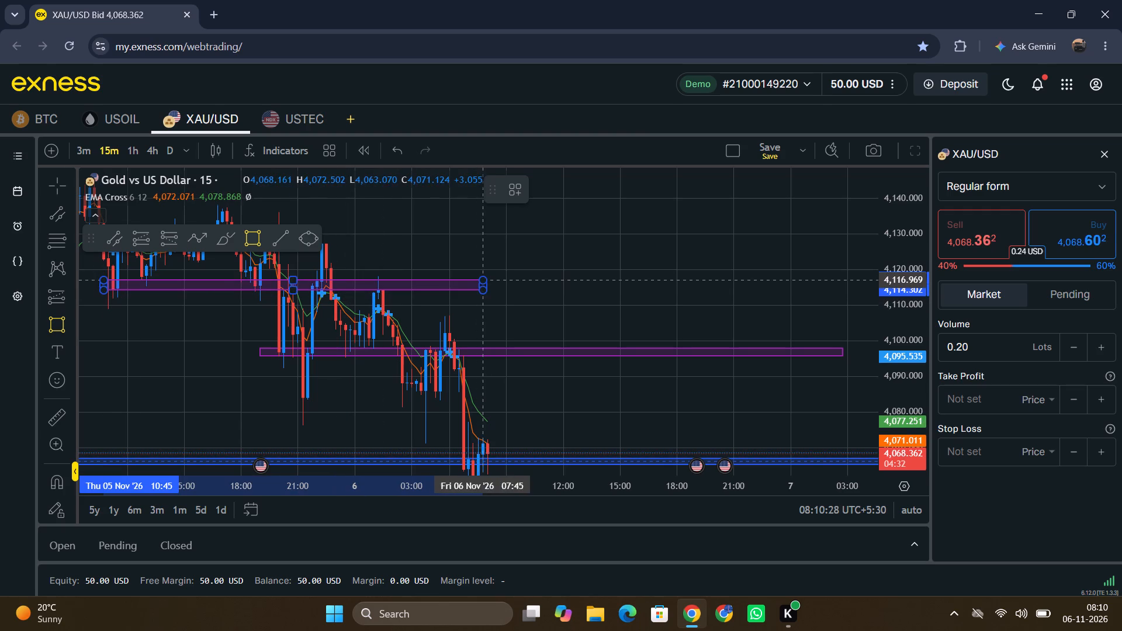
{"action": "left_click_drag", "start_coordinate": [482, 280], "coordinate": [704, 282]}
{"action": "left_click", "coordinate": [704, 282]}
Draw a third thin rectangle at about 4,135 to 4,138, from 5 Nov 07:30 to 6 Nov 13:00.
{"action": "left_click_drag", "start_coordinate": [585, 307], "coordinate": [824, 365]}
{"action": "left_click_drag", "start_coordinate": [283, 374], "coordinate": [257, 438]}
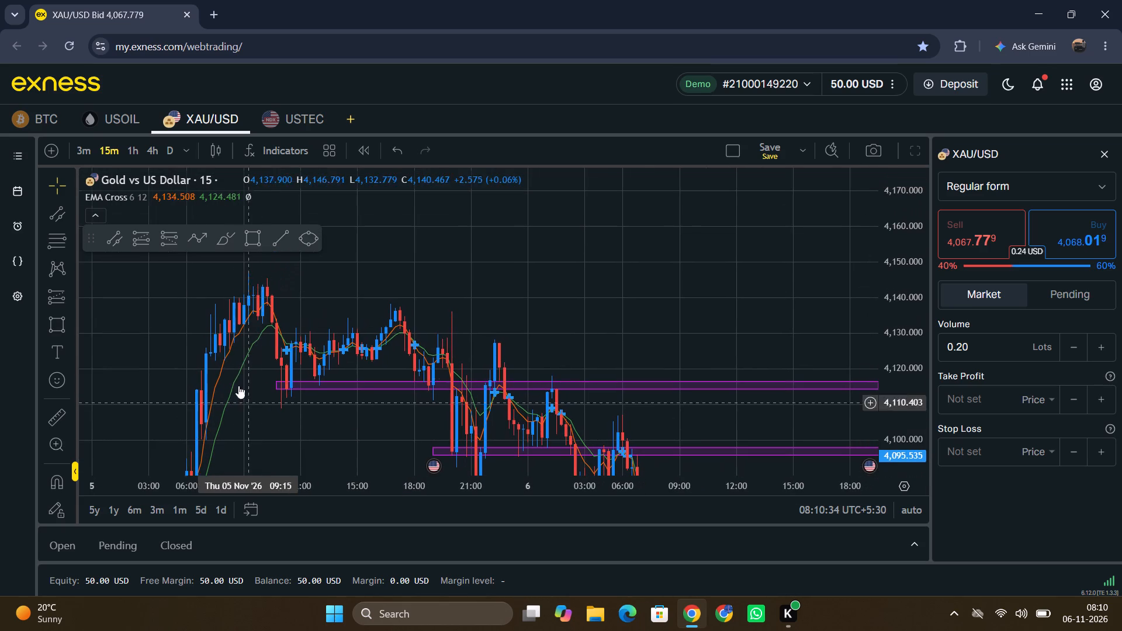
{"action": "left_click", "coordinate": [254, 234]}
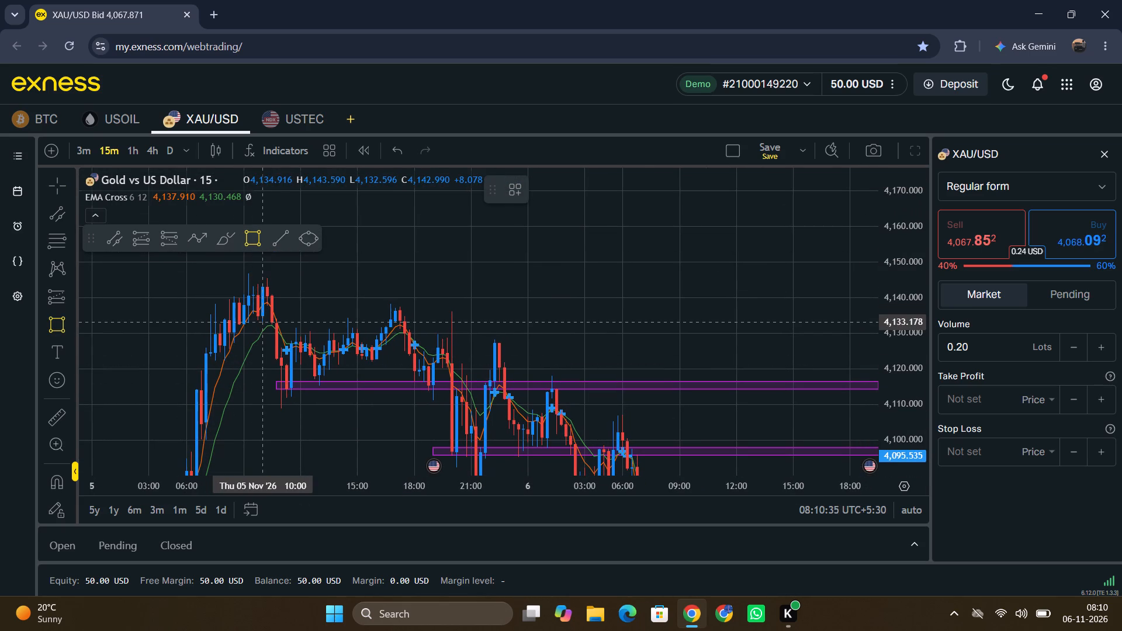
{"action": "left_click_drag", "start_coordinate": [215, 305], "coordinate": [429, 317]}
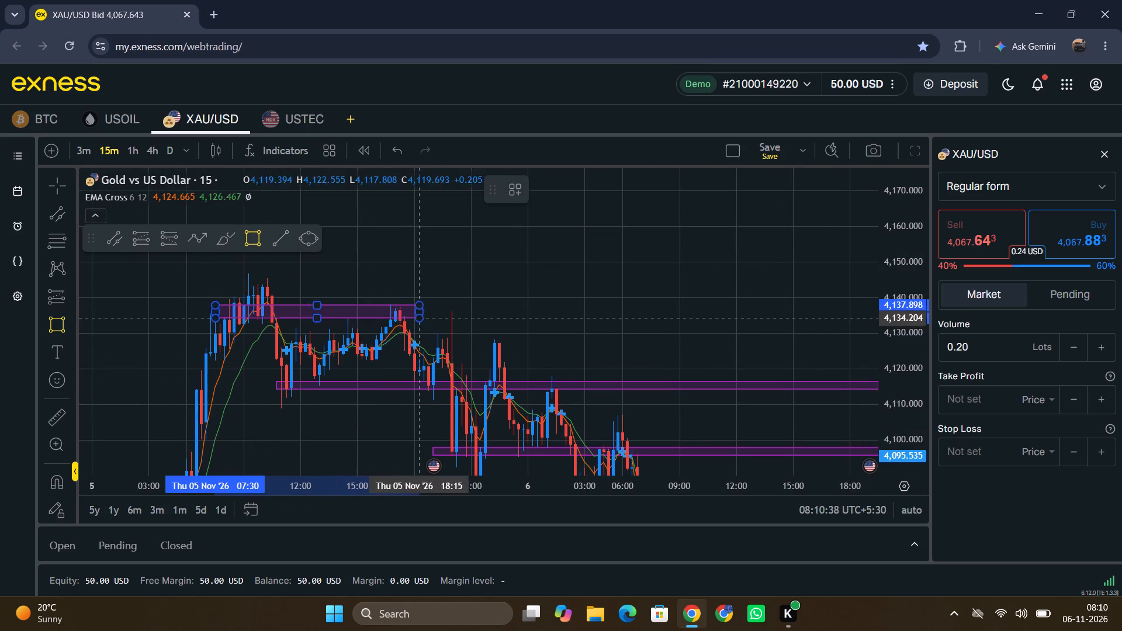
{"action": "left_click_drag", "start_coordinate": [429, 317], "coordinate": [754, 313]}
{"action": "left_click", "coordinate": [754, 313]}
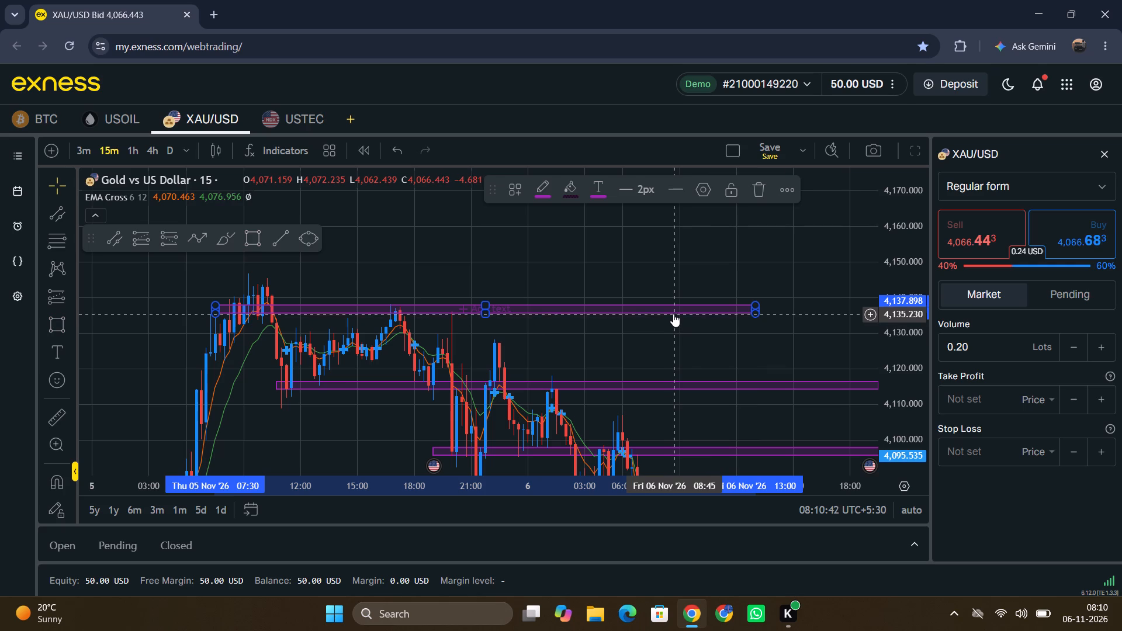
Lower the third rectangle to about 4,132 to 4,134, across the 5 November highs.
{"action": "left_click_drag", "start_coordinate": [672, 313], "coordinate": [666, 326]}
{"action": "left_click_drag", "start_coordinate": [687, 355], "coordinate": [484, 344]}
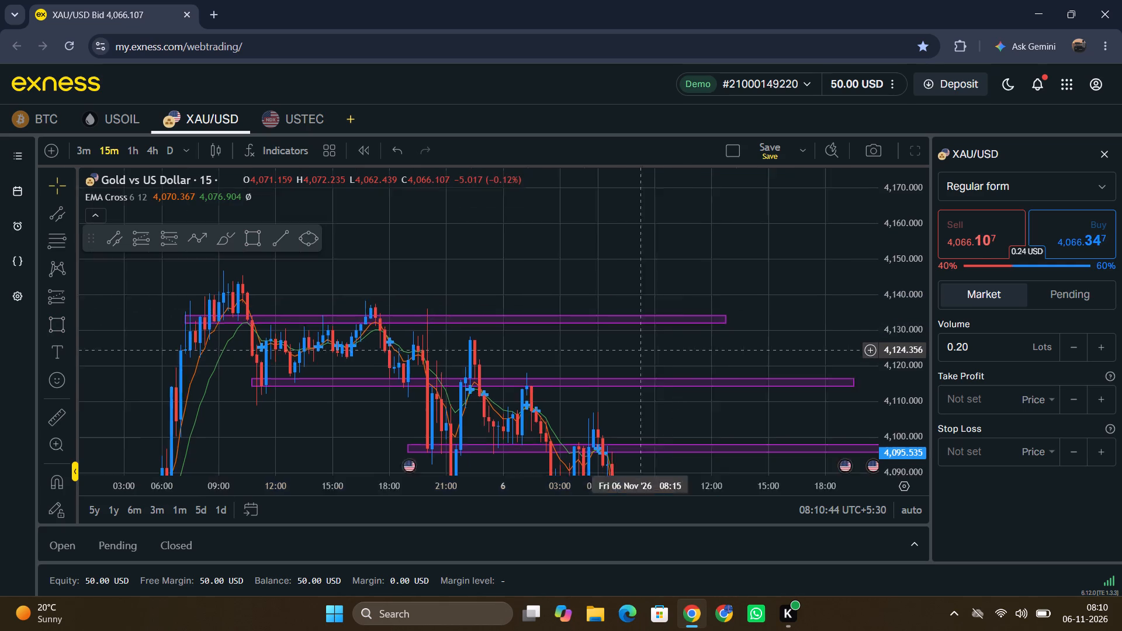
Extend the right edges of the three thin purple rectangles to about 7 Nov 06:15, keeping their price levels.
{"action": "left_click_drag", "start_coordinate": [484, 344], "coordinate": [229, 334]}
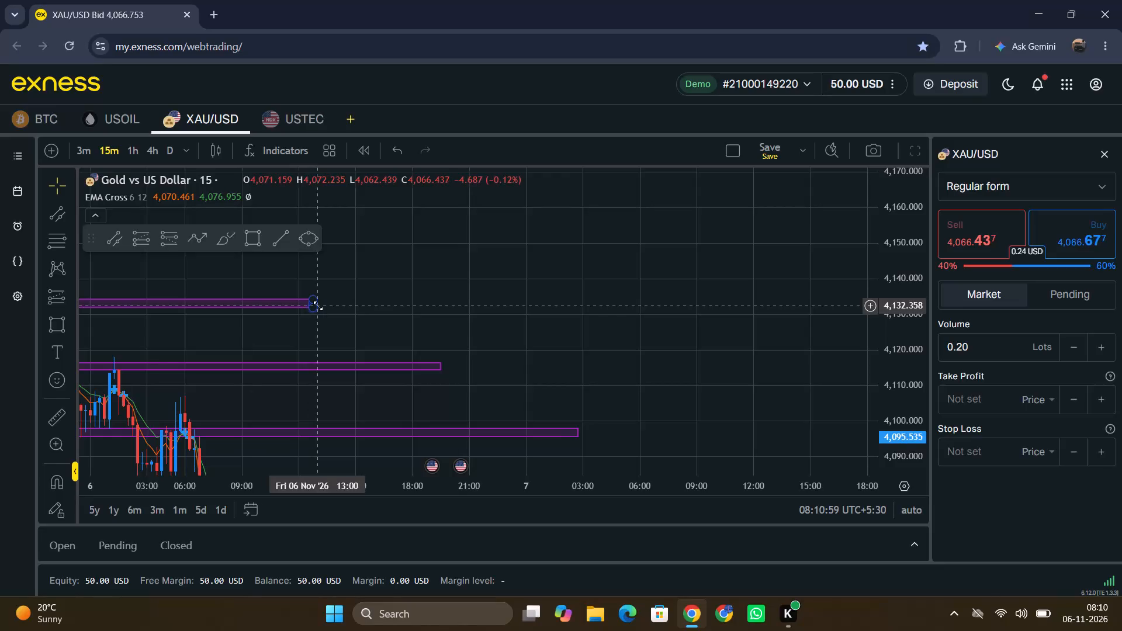
{"action": "left_click_drag", "start_coordinate": [318, 306], "coordinate": [643, 305]}
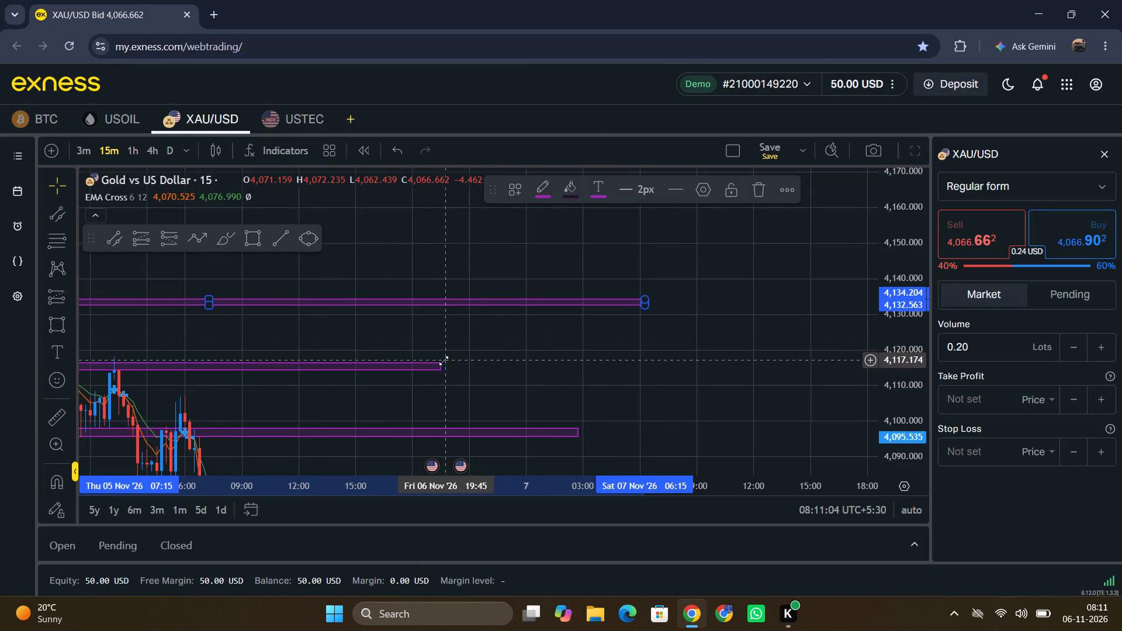
{"action": "left_click_drag", "start_coordinate": [442, 361], "coordinate": [610, 360]}
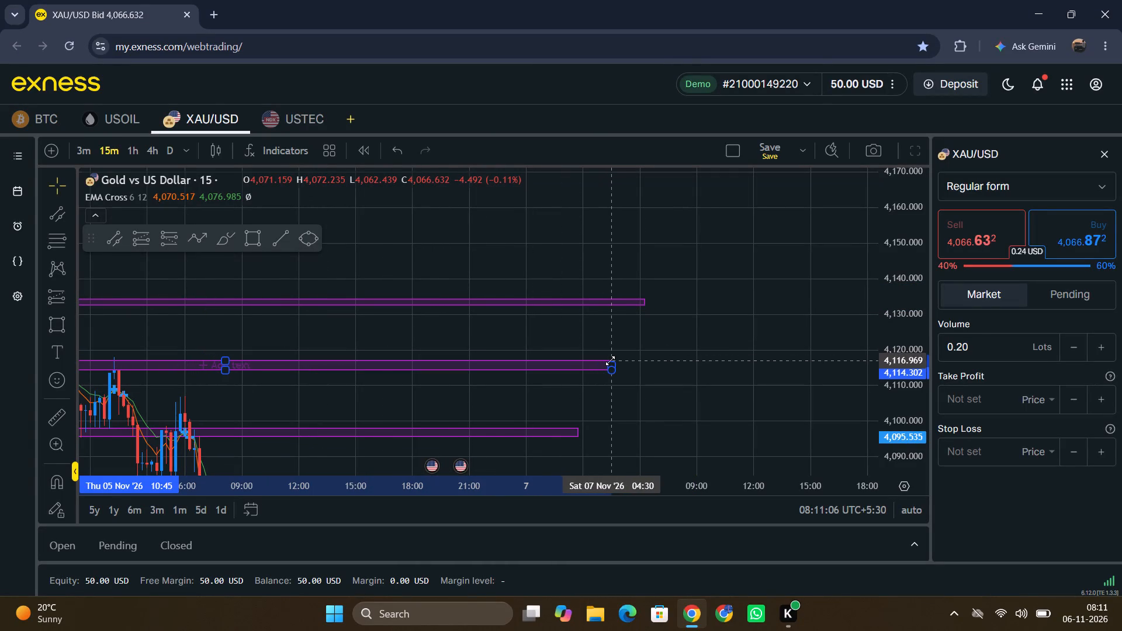
{"action": "left_click_drag", "start_coordinate": [610, 360], "coordinate": [638, 363]}
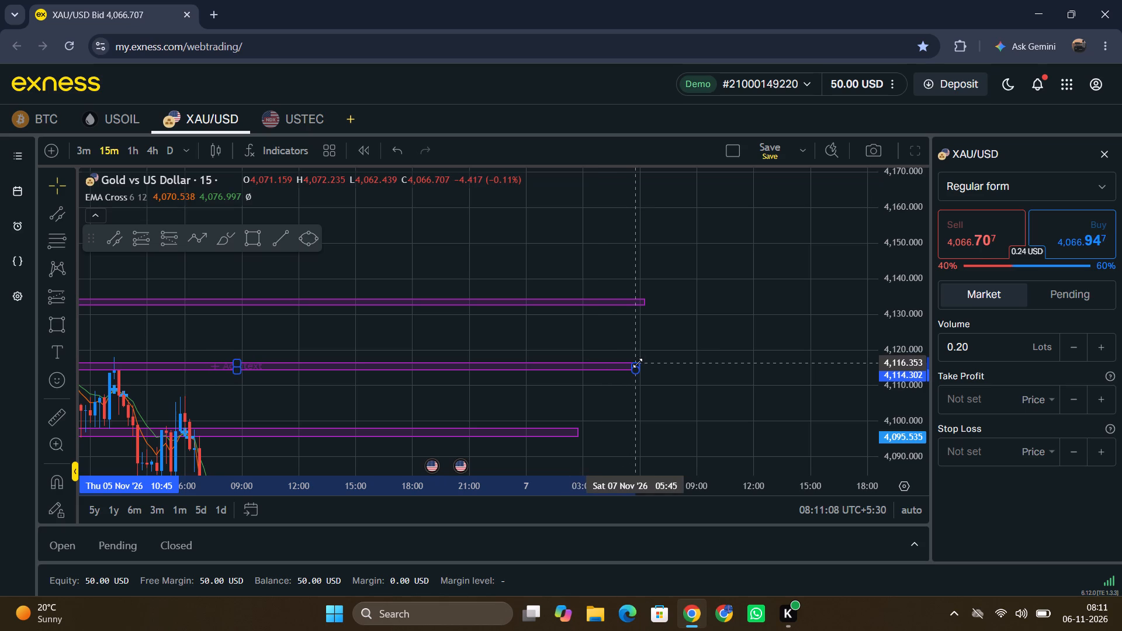
{"action": "left_click_drag", "start_coordinate": [638, 363], "coordinate": [643, 363]}
{"action": "left_click_drag", "start_coordinate": [579, 427], "coordinate": [633, 426]}
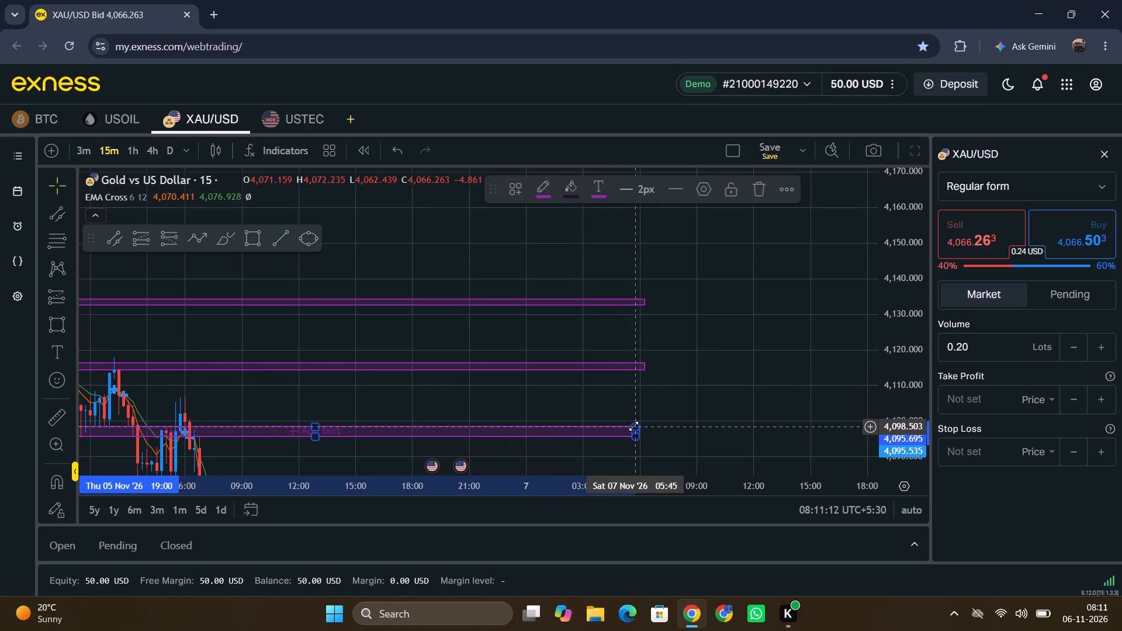
{"action": "left_click_drag", "start_coordinate": [633, 426], "coordinate": [643, 427]}
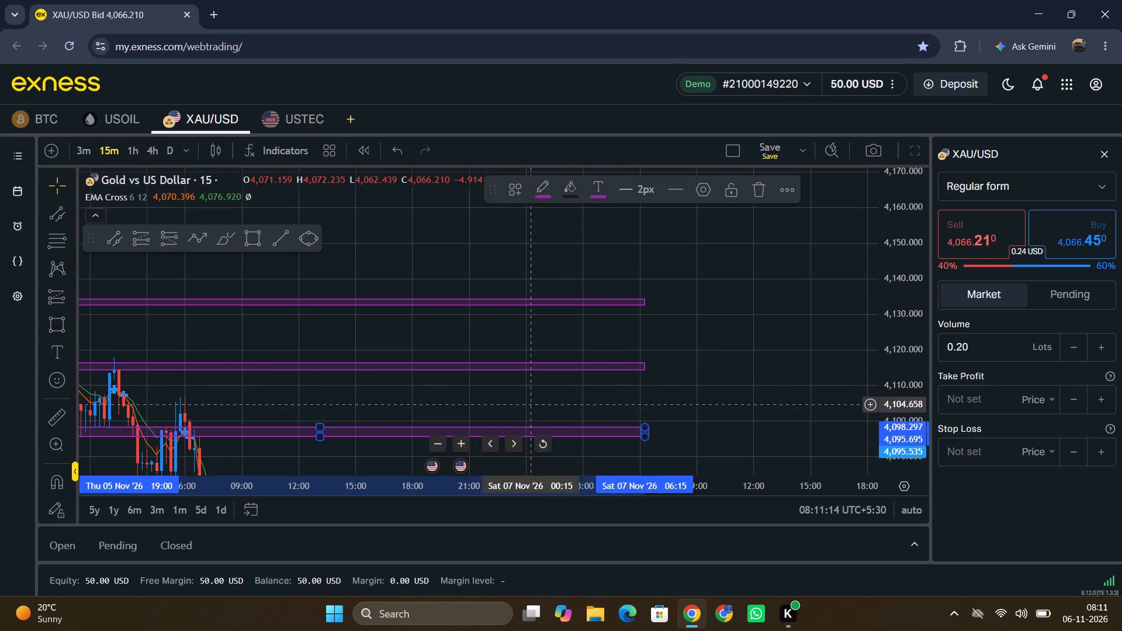
Lower the narrow blue parallel channel beneath the 6 November lows to about 4,050, above the 4 November consolidation.
{"action": "left_click_drag", "start_coordinate": [533, 404], "coordinate": [770, 322]}
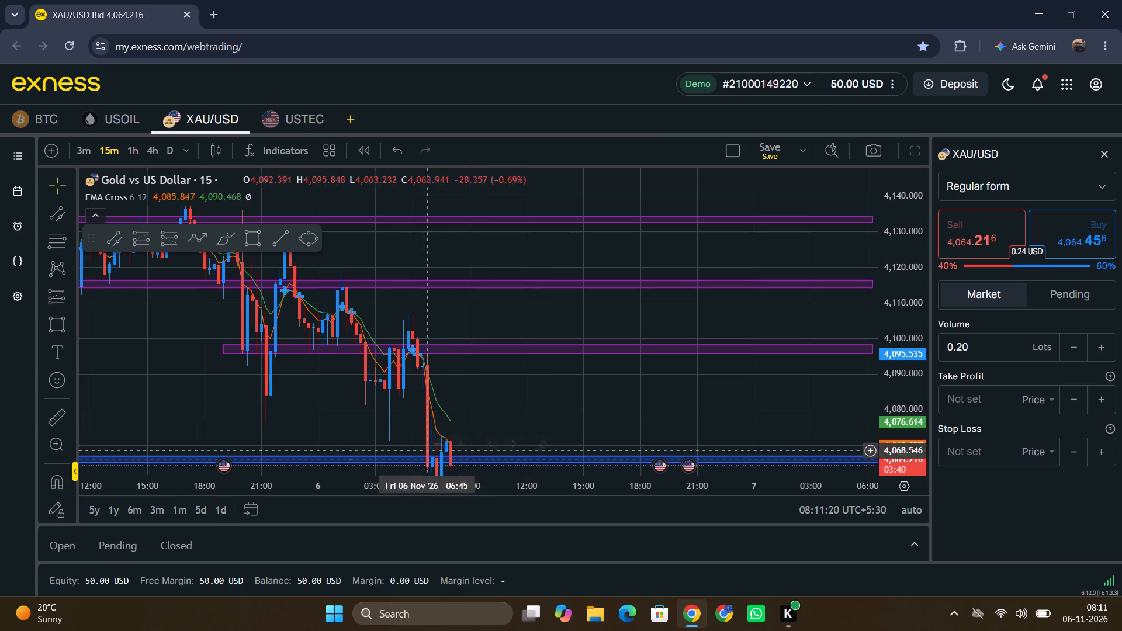
{"action": "left_click_drag", "start_coordinate": [520, 397], "coordinate": [573, 293]}
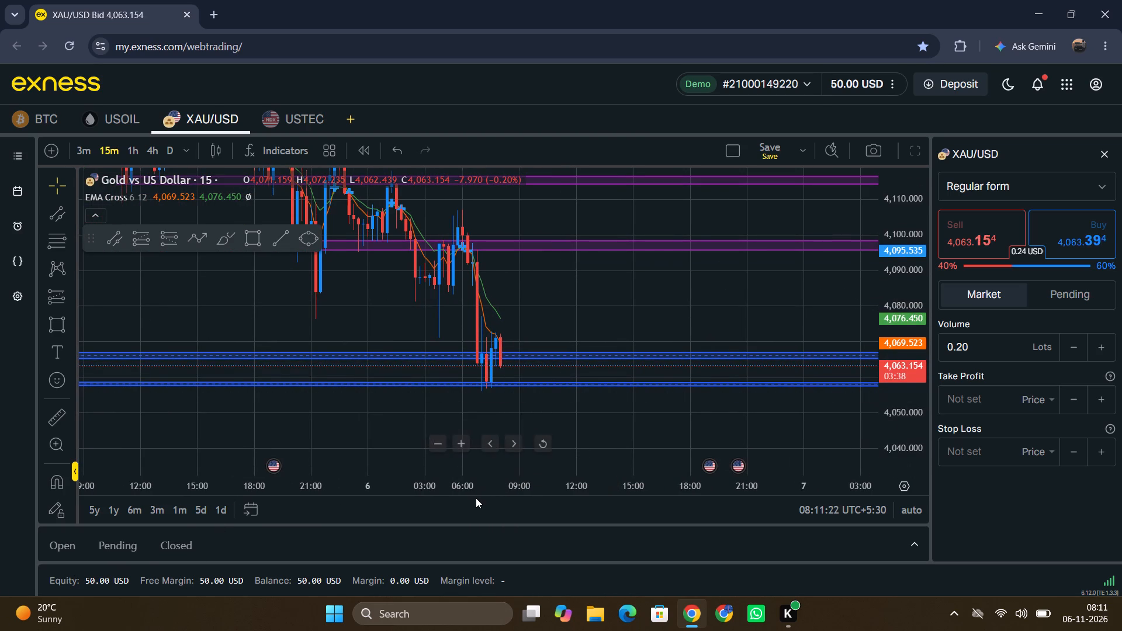
{"action": "left_click_drag", "start_coordinate": [478, 483], "coordinate": [745, 495]}
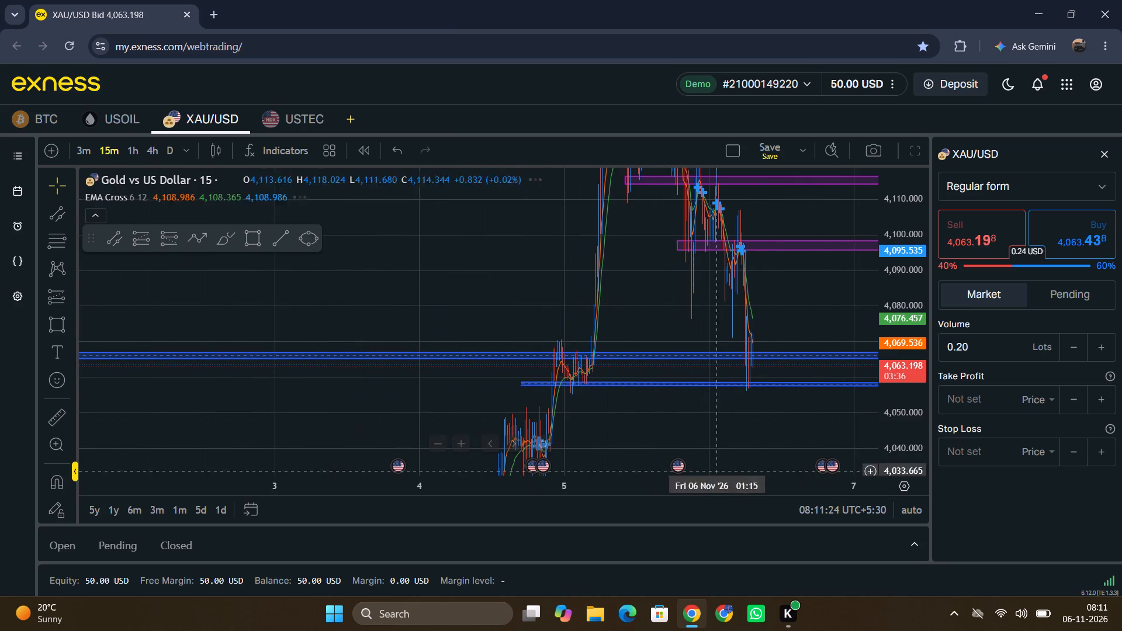
{"action": "left_click_drag", "start_coordinate": [667, 386], "coordinate": [619, 414]}
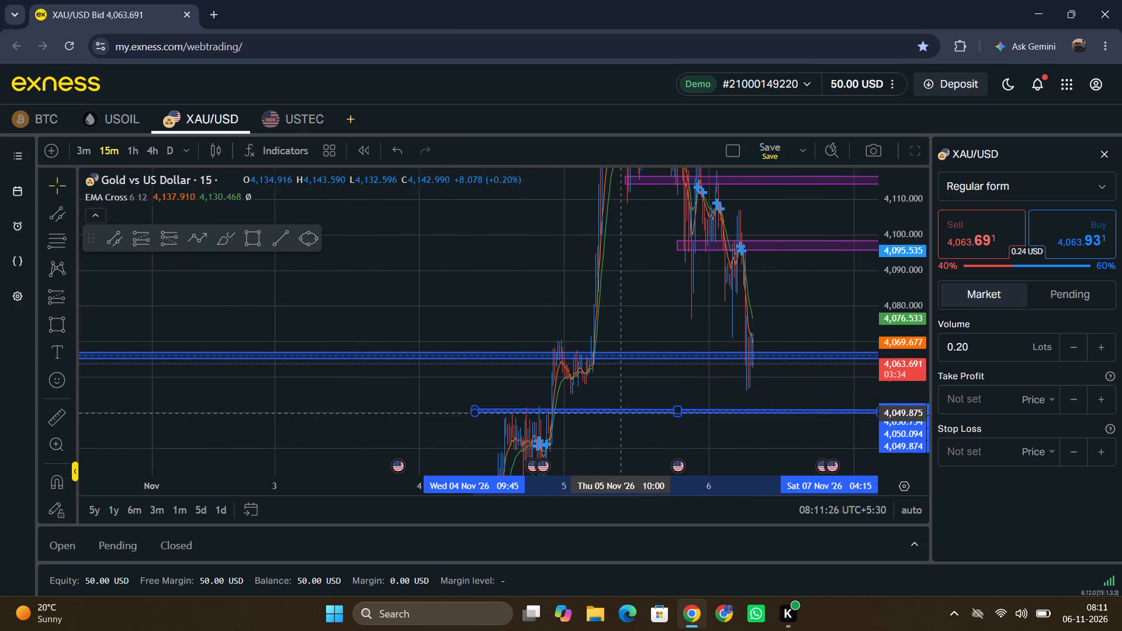
{"action": "left_click_drag", "start_coordinate": [619, 414], "coordinate": [616, 416]}
{"action": "left_click_drag", "start_coordinate": [689, 487], "coordinate": [290, 498]}
{"action": "left_click_drag", "start_coordinate": [290, 498], "coordinate": [538, 505]}
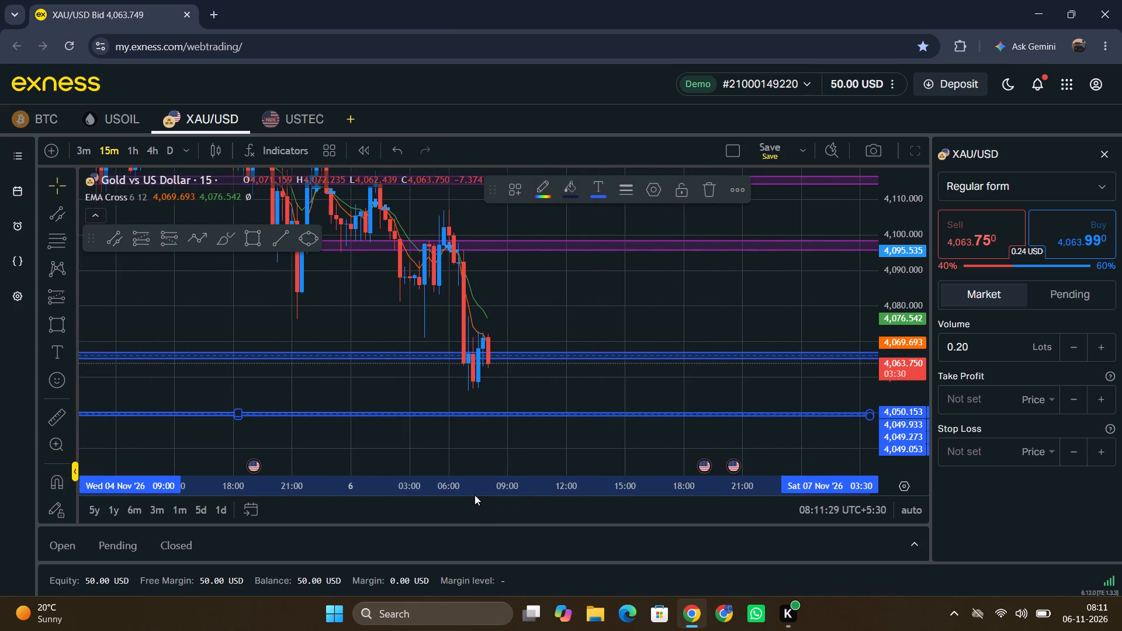
{"action": "left_click_drag", "start_coordinate": [463, 484], "coordinate": [595, 491]}
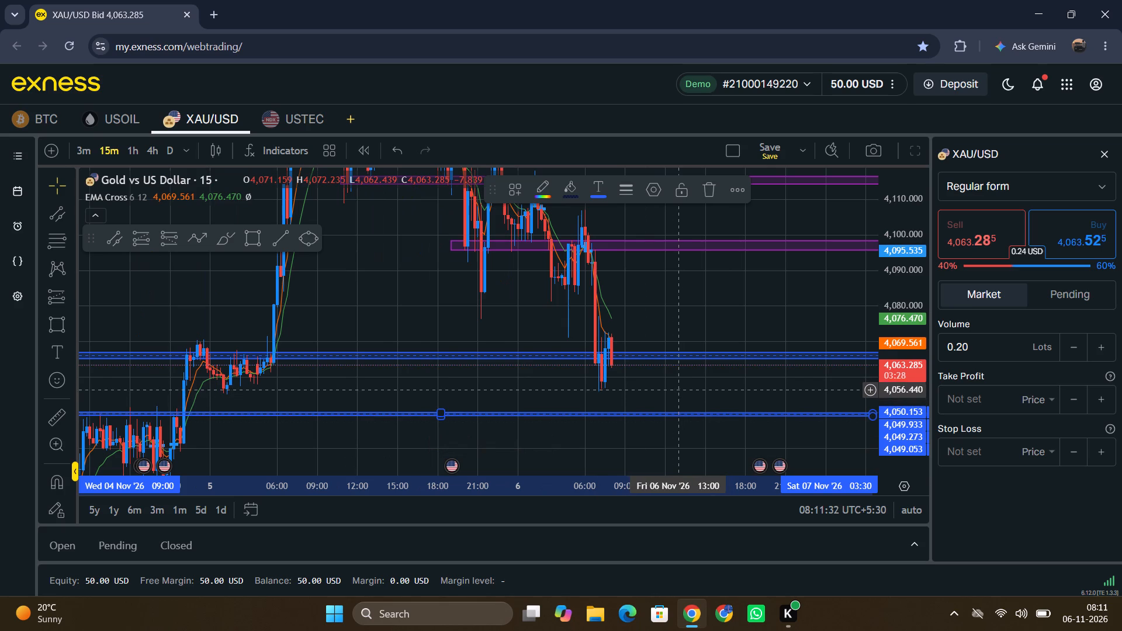
{"action": "left_click_drag", "start_coordinate": [621, 412], "coordinate": [597, 420]}
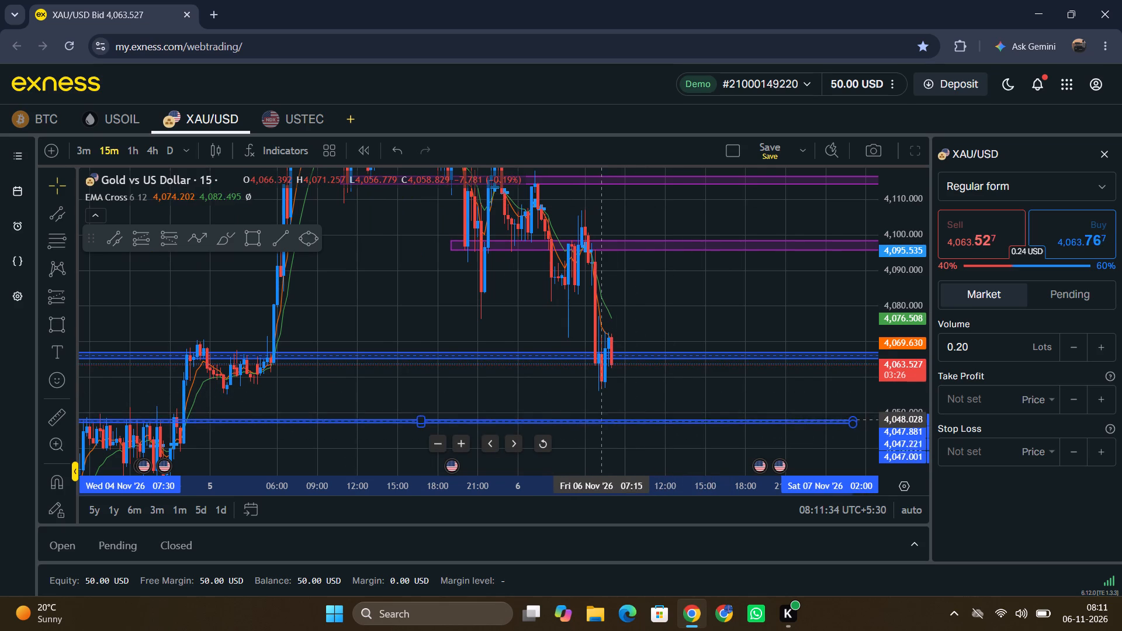
{"action": "left_click_drag", "start_coordinate": [597, 420], "coordinate": [585, 411]}
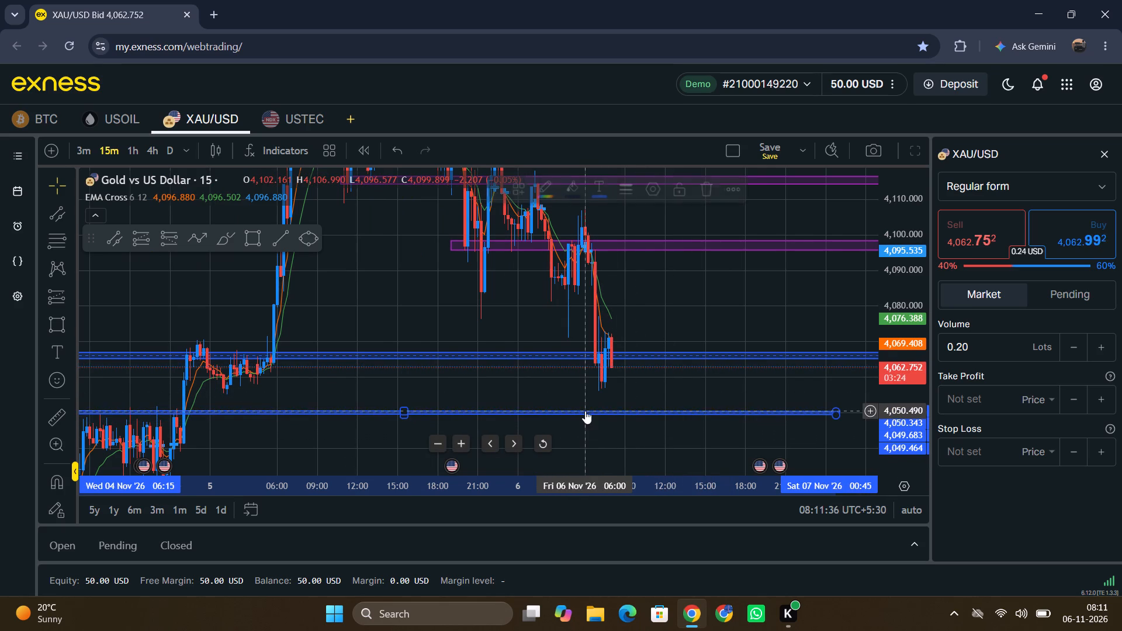
Draw a near-horizontal trend line at about 4,058, from 4 Nov 21:30 to about 6 Nov 20:15.
{"action": "left_click_drag", "start_coordinate": [459, 495], "coordinate": [602, 497]}
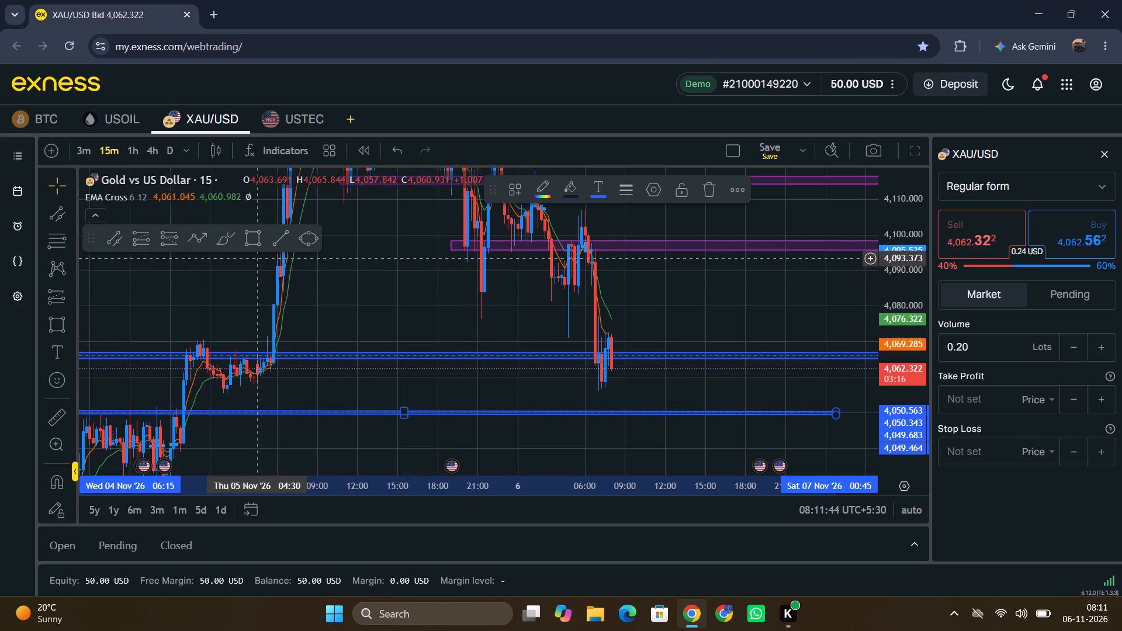
{"action": "left_click_drag", "start_coordinate": [273, 248], "coordinate": [272, 259]}
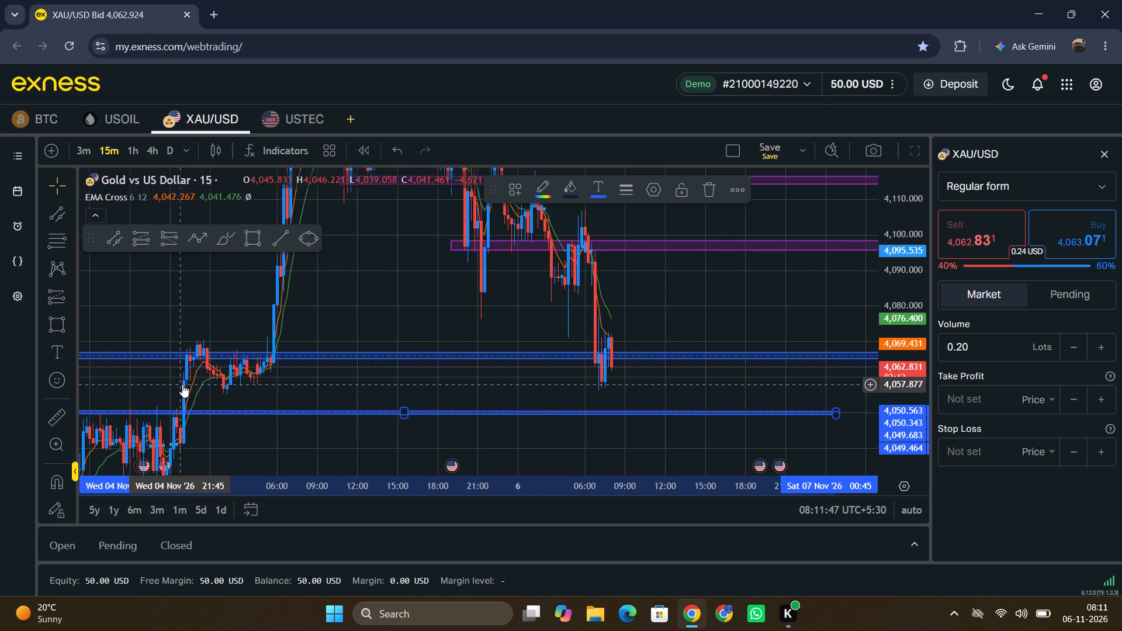
{"action": "left_click_drag", "start_coordinate": [184, 384], "coordinate": [223, 372]}
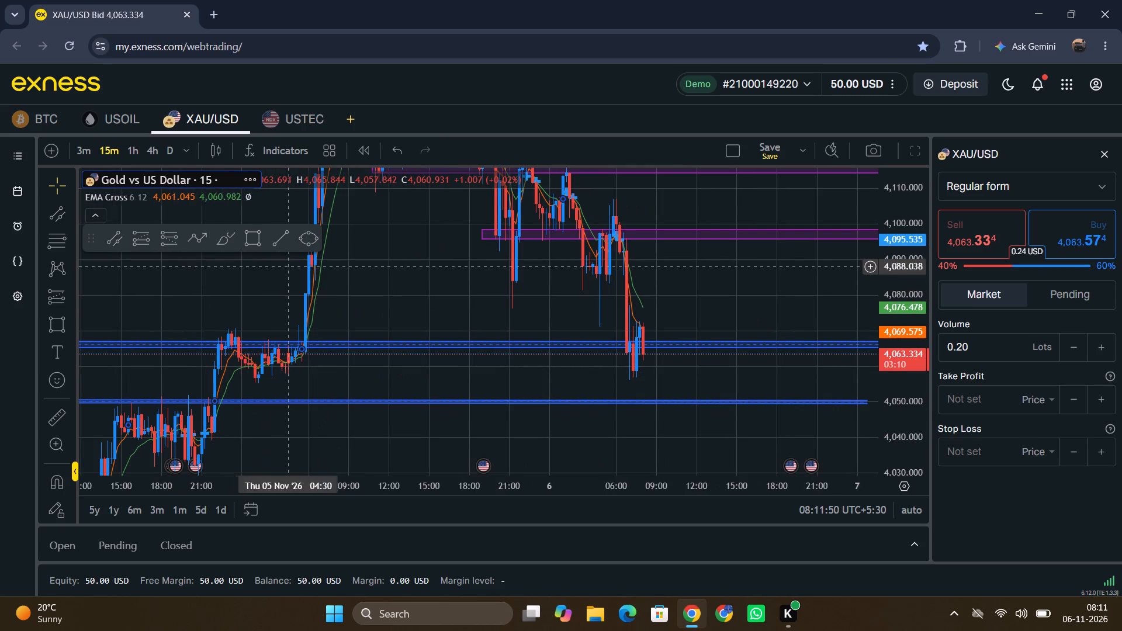
{"action": "left_click", "coordinate": [282, 237]}
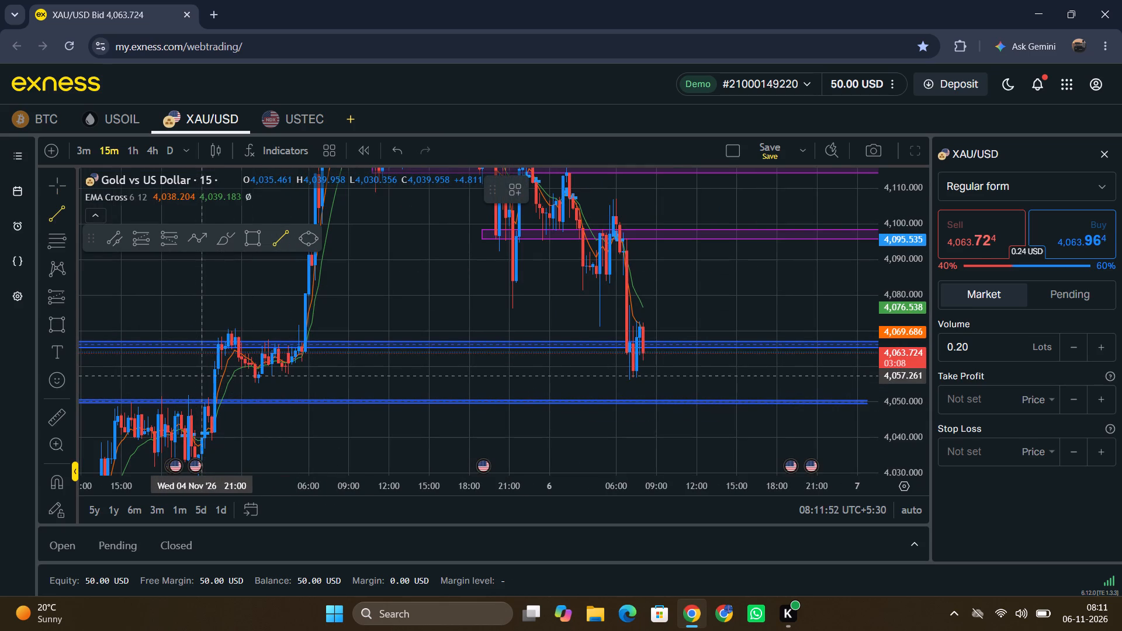
{"action": "left_click_drag", "start_coordinate": [209, 373], "coordinate": [610, 366]}
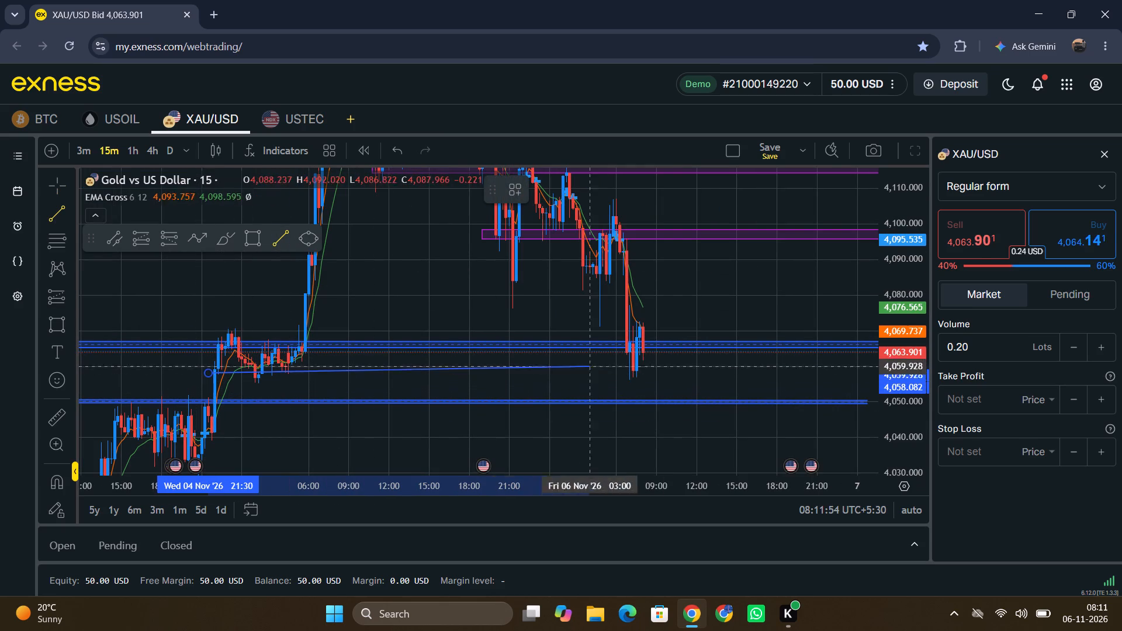
{"action": "left_click_drag", "start_coordinate": [610, 366], "coordinate": [777, 370]}
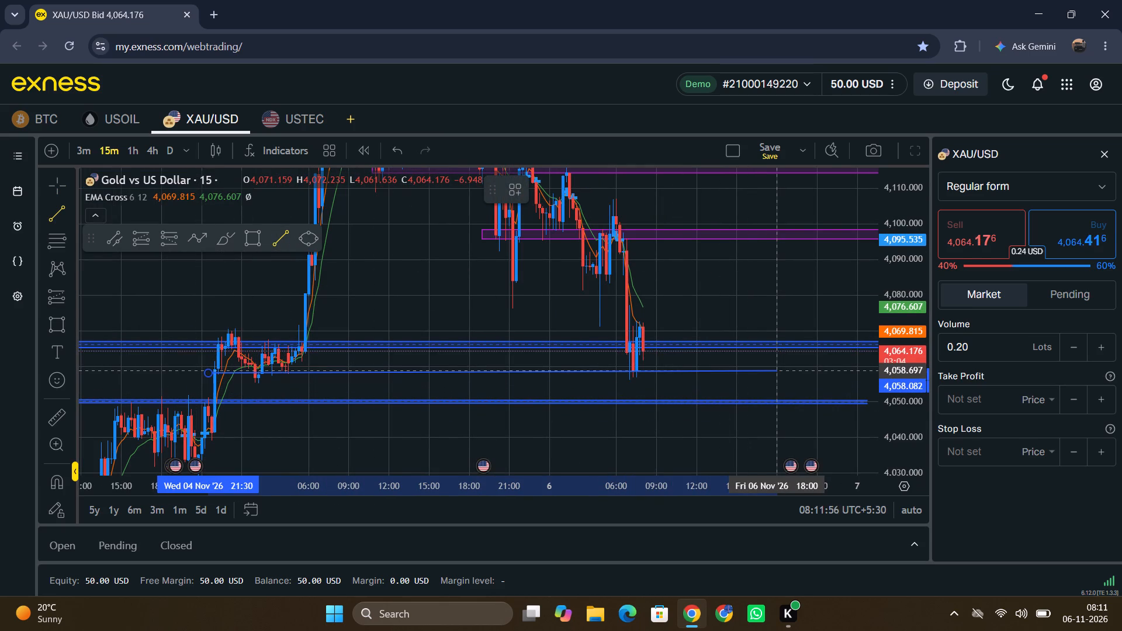
{"action": "left_click_drag", "start_coordinate": [777, 370], "coordinate": [806, 371]}
{"action": "left_click", "coordinate": [806, 371]}
{"action": "left_click", "coordinate": [798, 375]}
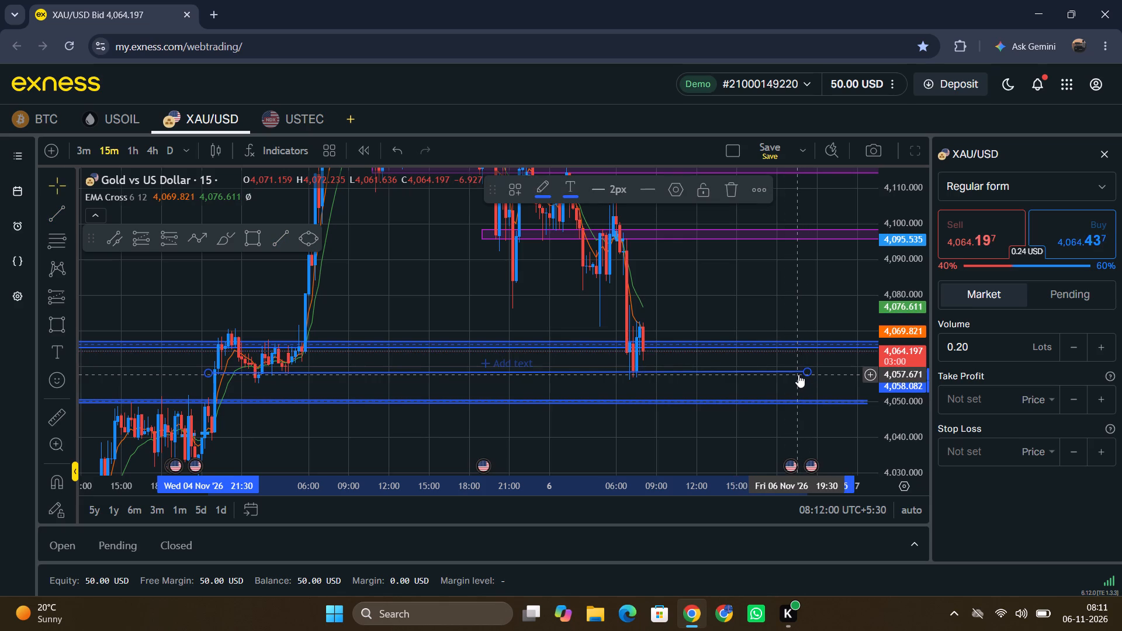
{"action": "left_click", "coordinate": [782, 391]}
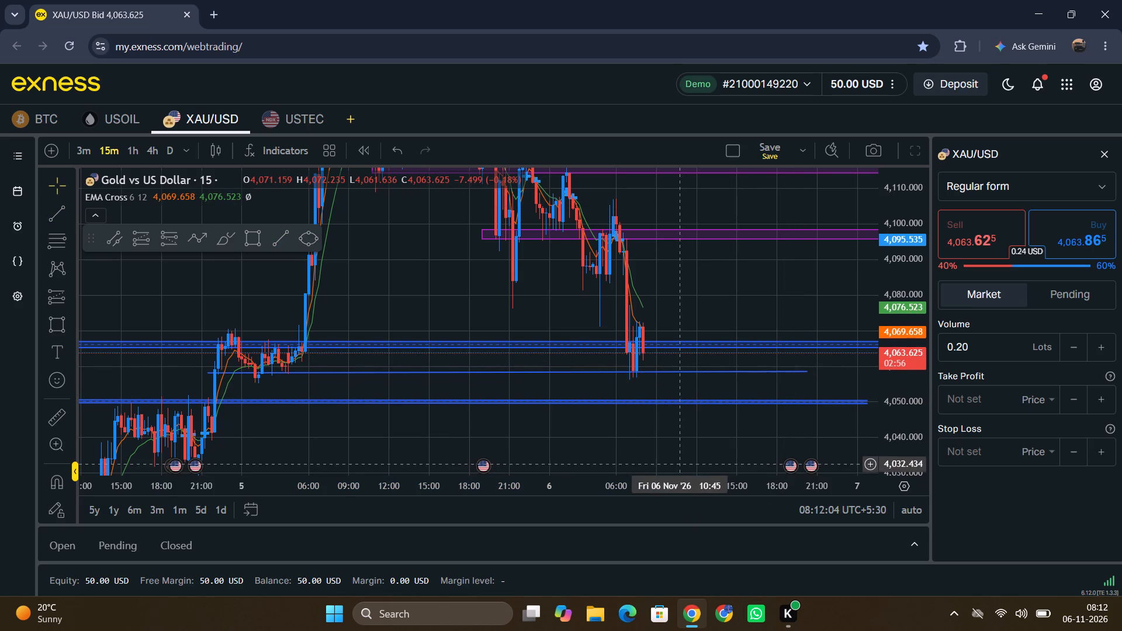
Switch the XAU/USD chart to the 3-minute timeframe.
{"action": "left_click", "coordinate": [79, 154]}
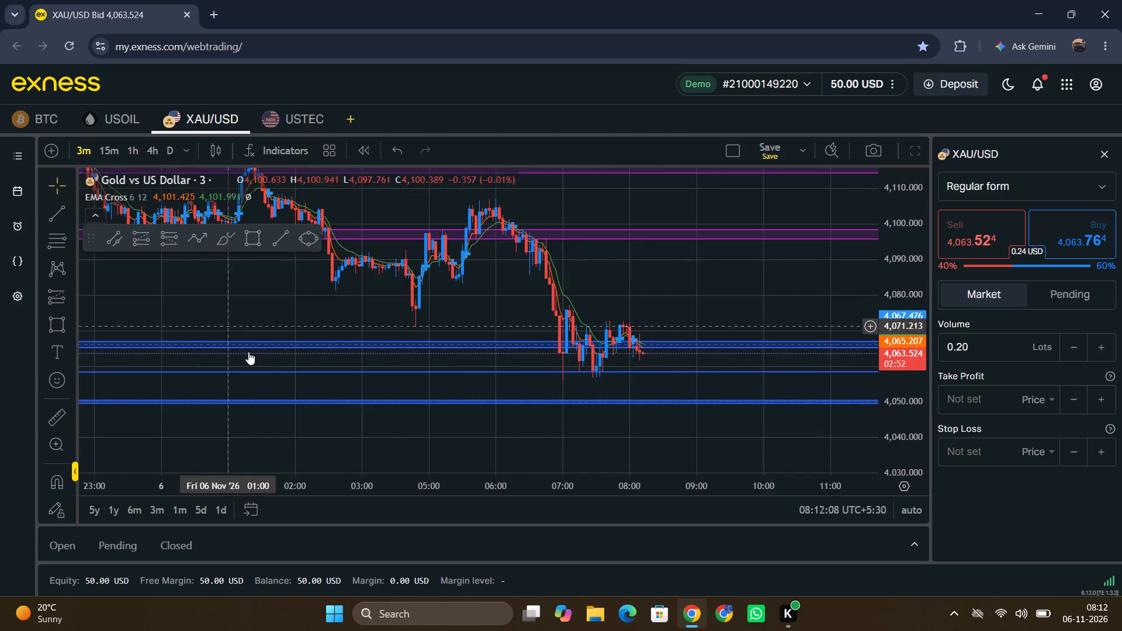
Draw a thin parallel channel at about 4,030 to 4,031 along the 4 November lows, from 12:24 to about 5 Nov 18:40.
{"action": "left_click_drag", "start_coordinate": [344, 483], "coordinate": [798, 563]}
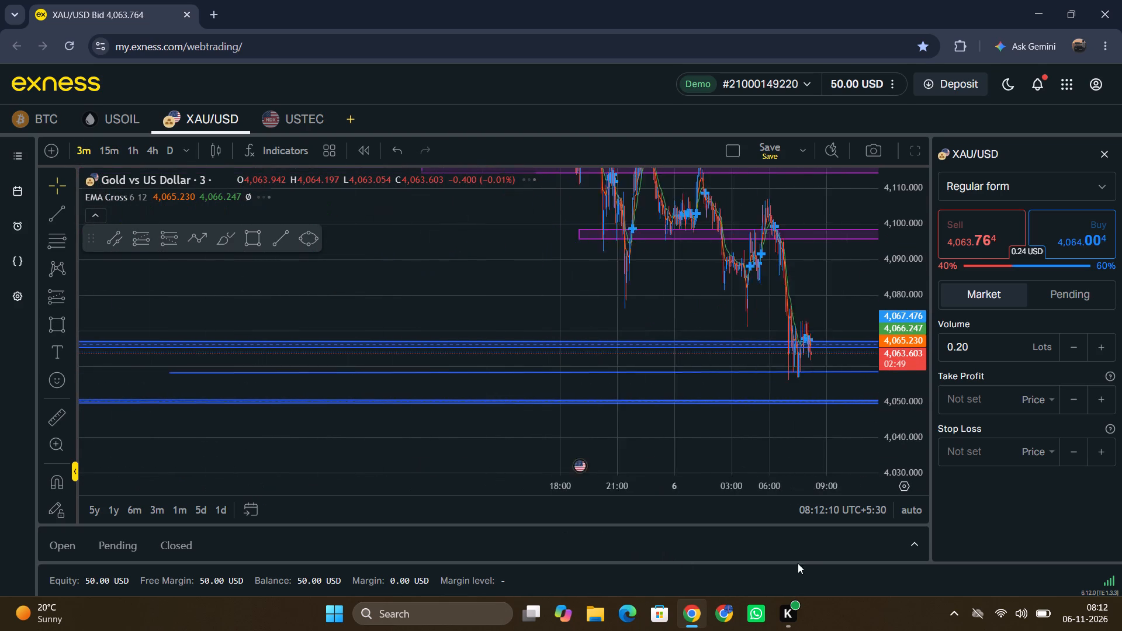
{"action": "left_click_drag", "start_coordinate": [798, 563], "coordinate": [798, 568]}
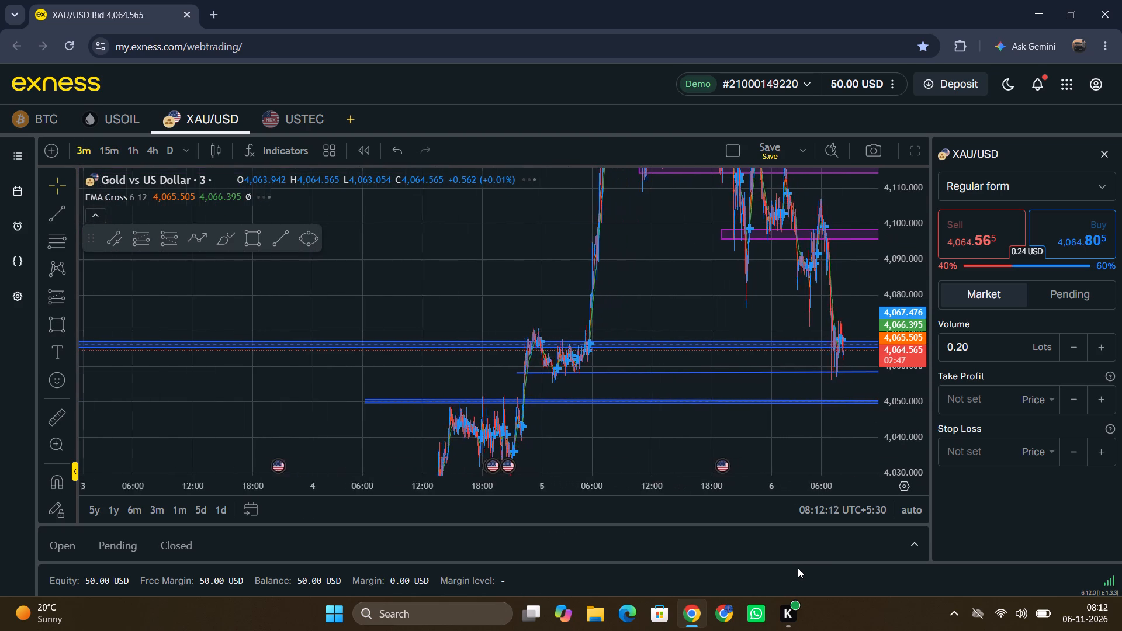
{"action": "left_click_drag", "start_coordinate": [798, 568], "coordinate": [698, 568]}
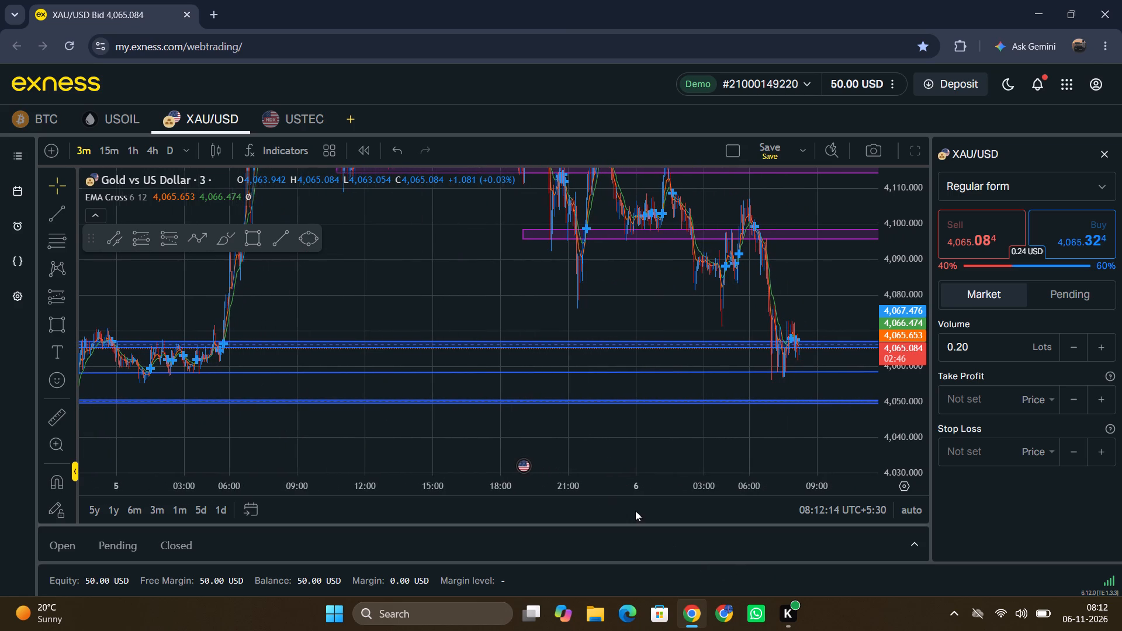
{"action": "left_click_drag", "start_coordinate": [421, 436], "coordinate": [436, 337]}
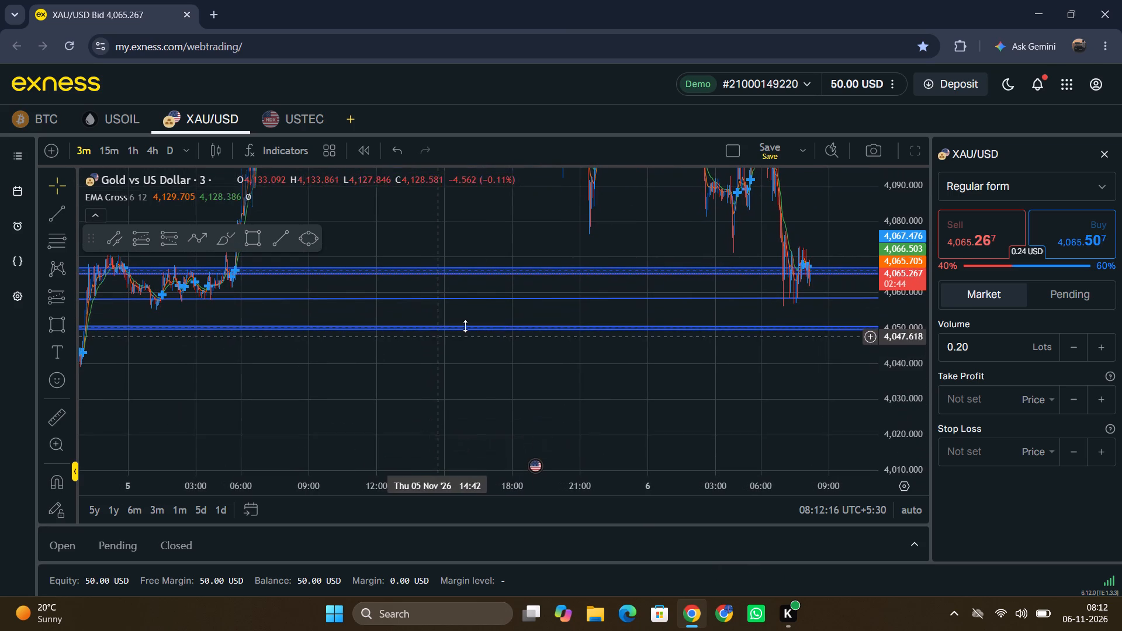
{"action": "left_click_drag", "start_coordinate": [467, 366], "coordinate": [810, 220]}
{"action": "left_click_drag", "start_coordinate": [709, 271], "coordinate": [701, 368]}
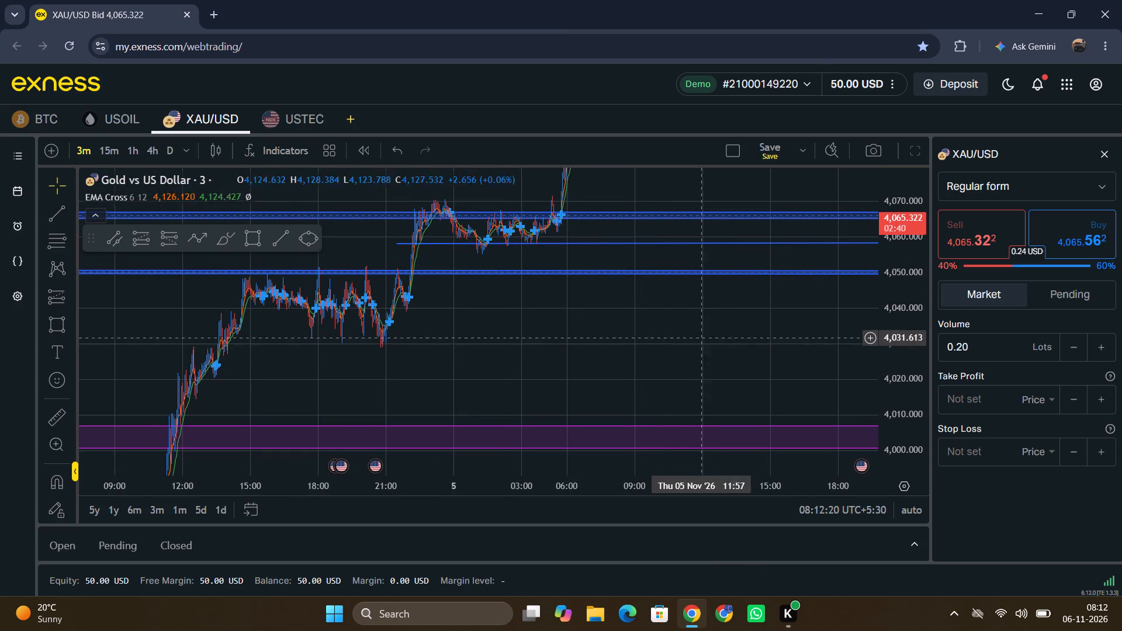
{"action": "left_click", "coordinate": [112, 236]}
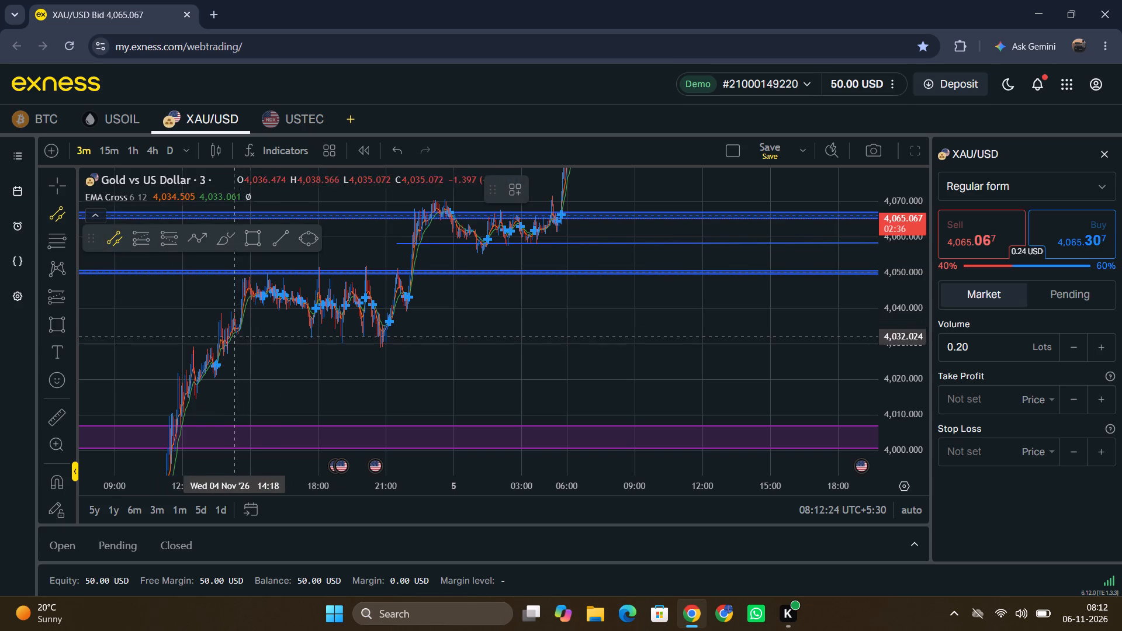
{"action": "left_click_drag", "start_coordinate": [192, 342], "coordinate": [730, 330]}
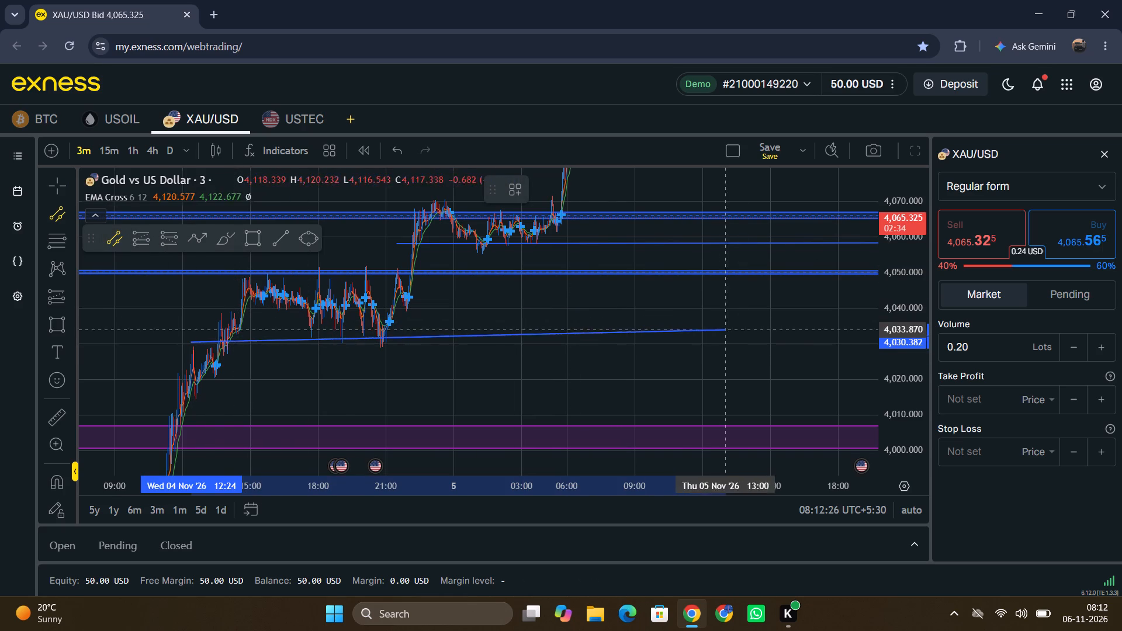
{"action": "left_click_drag", "start_coordinate": [730, 330], "coordinate": [853, 342]}
{"action": "left_click", "coordinate": [854, 342]}
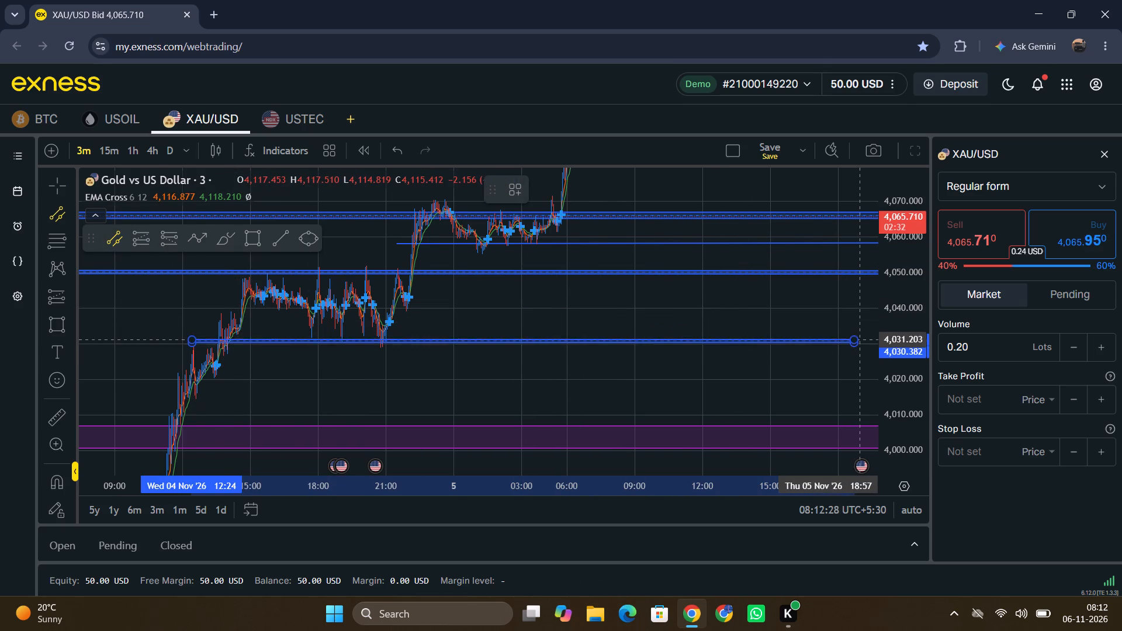
{"action": "left_click", "coordinate": [859, 338]}
Extend the new parallel channel's right end to about 6 Nov 20:54 at about 4,031.
{"action": "left_click_drag", "start_coordinate": [570, 390], "coordinate": [573, 389]}
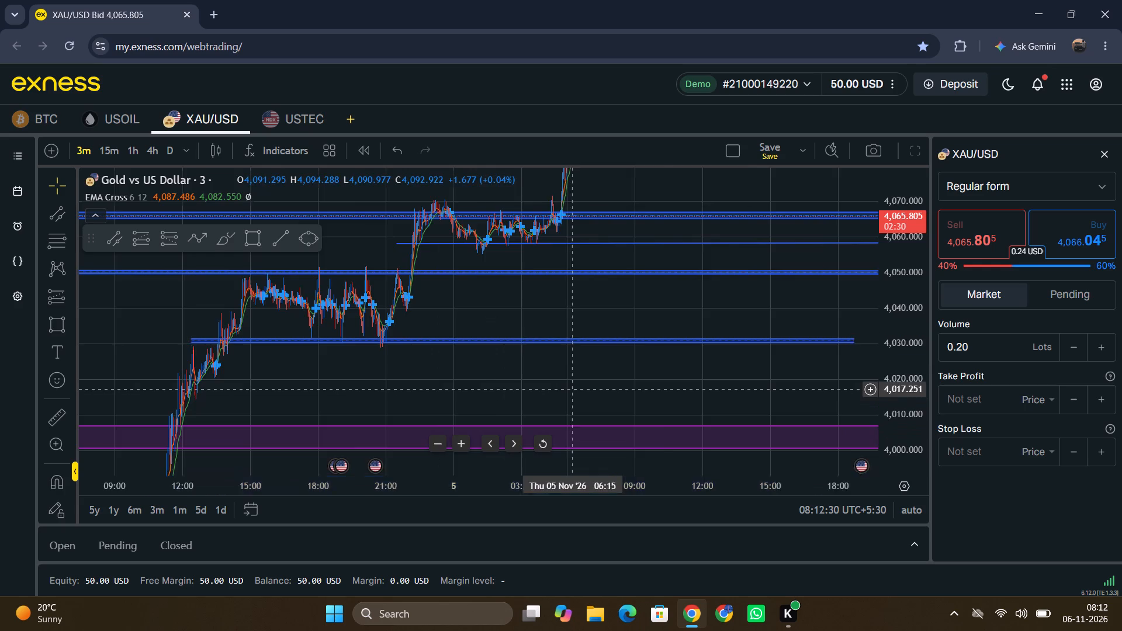
{"action": "left_click_drag", "start_coordinate": [573, 389], "coordinate": [0, 443]}
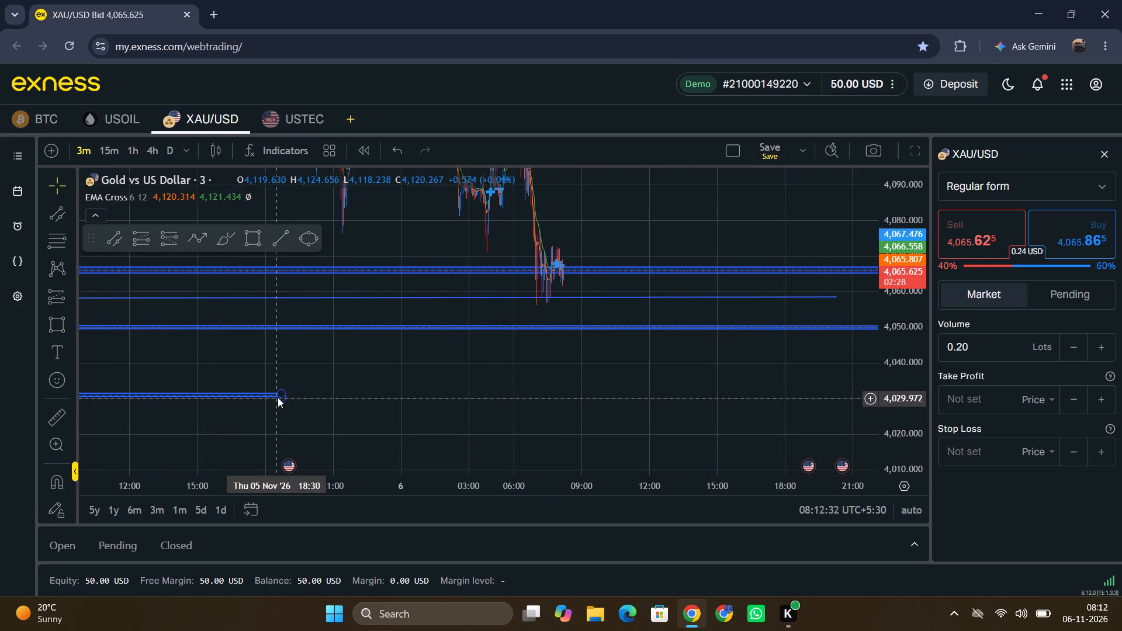
{"action": "left_click_drag", "start_coordinate": [278, 397], "coordinate": [766, 397]}
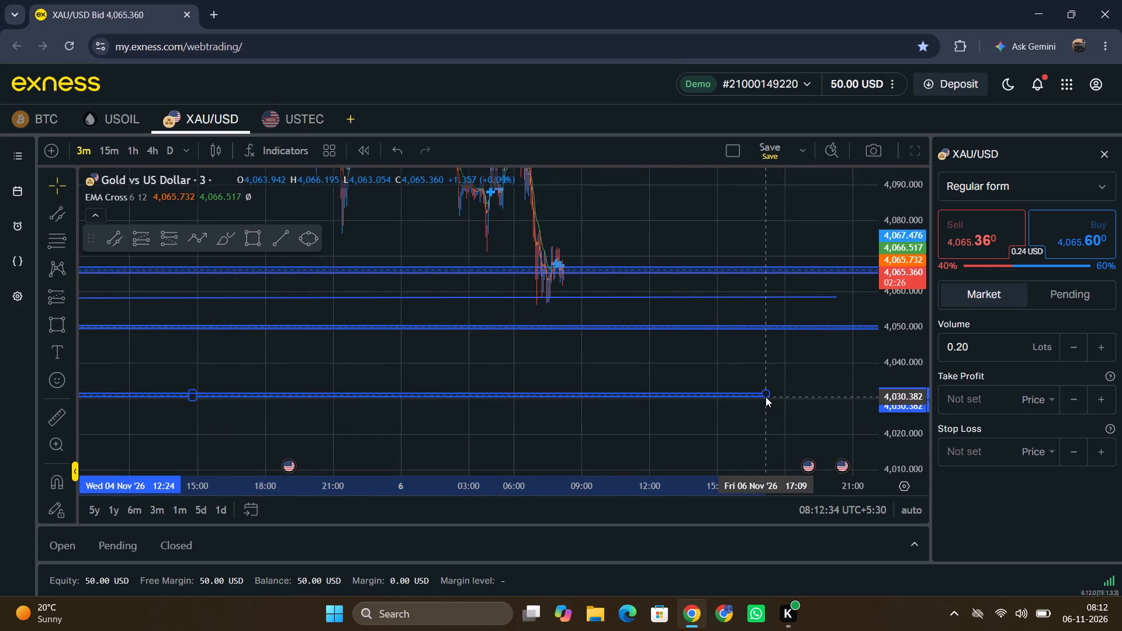
{"action": "left_click_drag", "start_coordinate": [766, 397], "coordinate": [851, 396]}
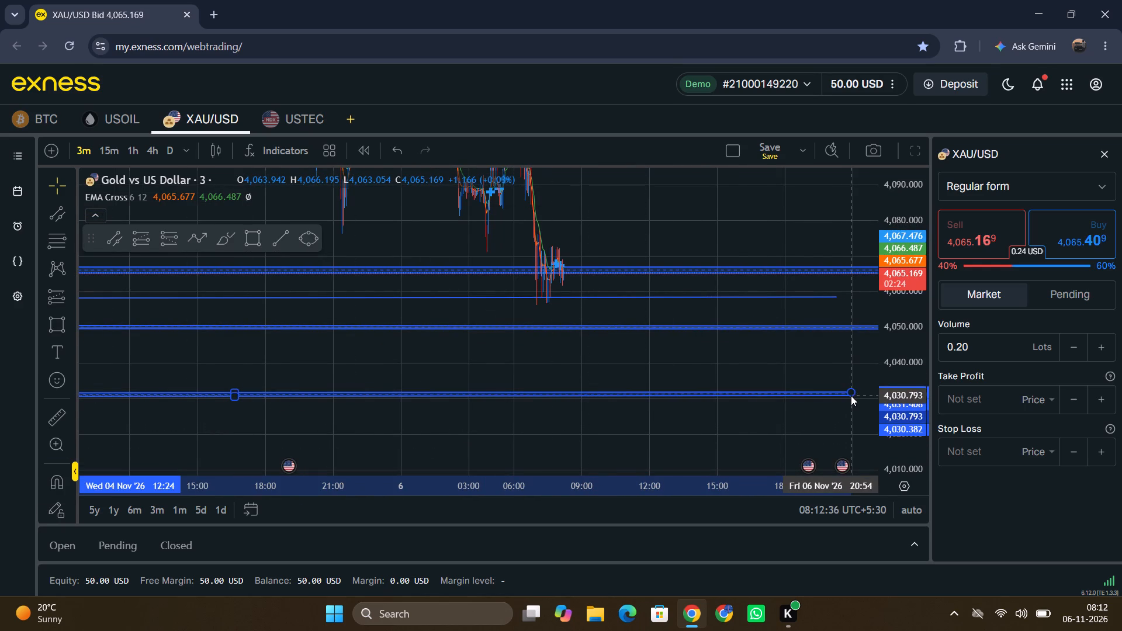
Adjust the lowest parallel channel's later end to 6 Nov 20:45, levelling the channel at about 4,030 to 4,031.
{"action": "left_click_drag", "start_coordinate": [851, 396], "coordinate": [847, 397]}
Examine the latest 3-minute gold candles on 6 Nov against the marked zones between about 4,067 and 4,050.
{"action": "left_click_drag", "start_coordinate": [762, 490], "coordinate": [761, 490]}
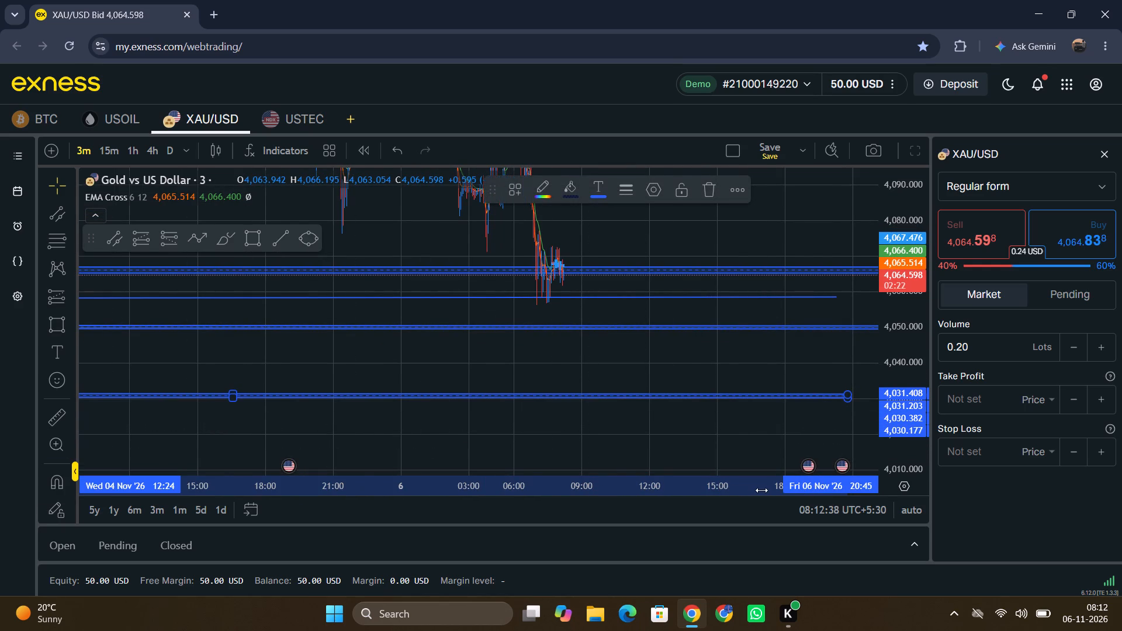
{"action": "left_click_drag", "start_coordinate": [761, 490], "coordinate": [276, 507]}
{"action": "left_click_drag", "start_coordinate": [261, 441], "coordinate": [680, 502]}
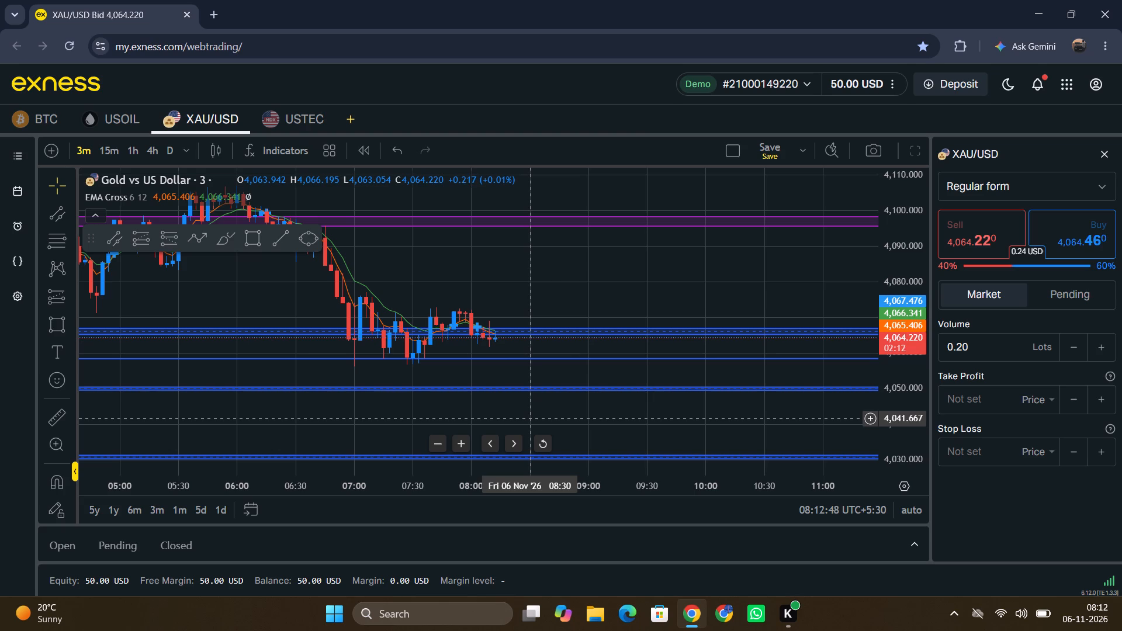
{"action": "left_click_drag", "start_coordinate": [905, 429], "coordinate": [893, 399]}
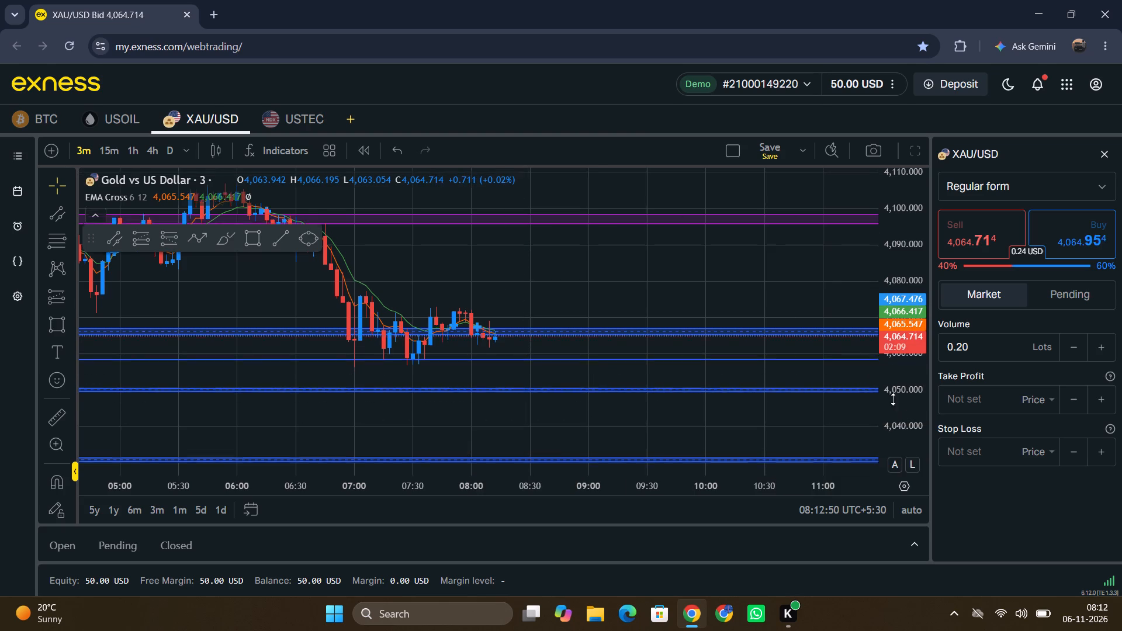
{"action": "left_click_drag", "start_coordinate": [893, 399], "coordinate": [884, 254]}
{"action": "left_click_drag", "start_coordinate": [712, 376], "coordinate": [739, 335]}
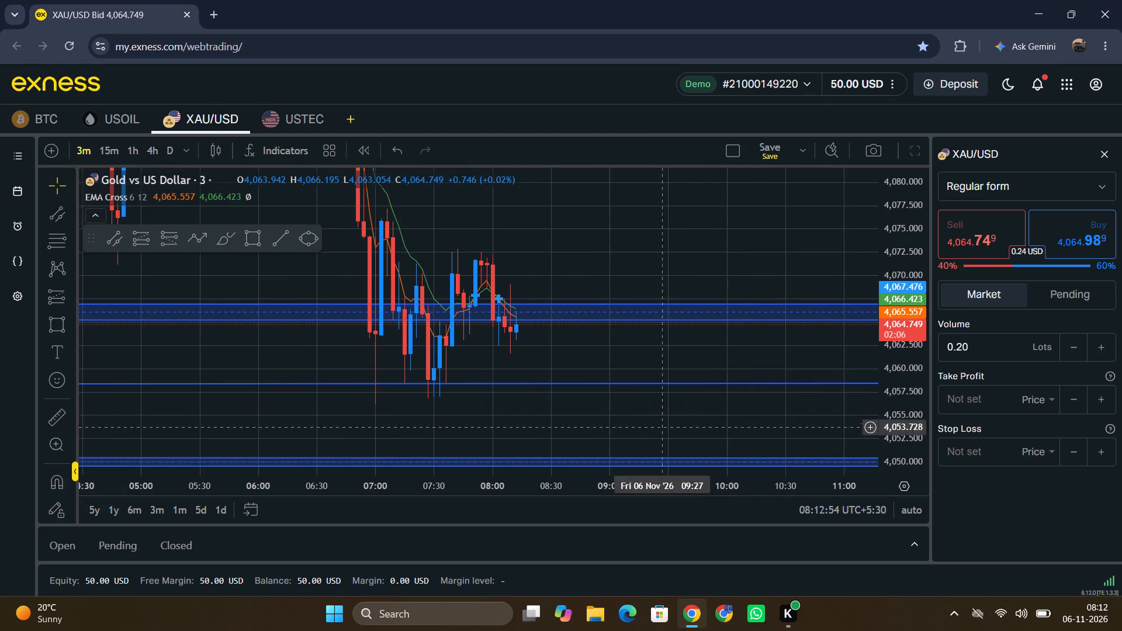
{"action": "left_click_drag", "start_coordinate": [546, 362], "coordinate": [584, 291]}
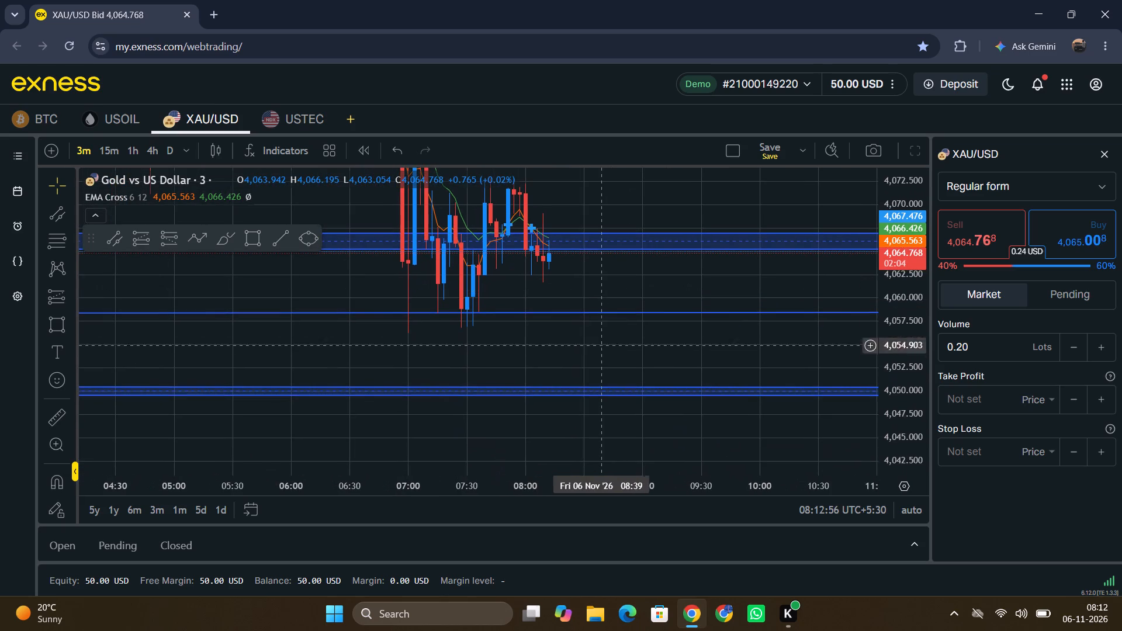
{"action": "left_click_drag", "start_coordinate": [604, 369], "coordinate": [614, 332]}
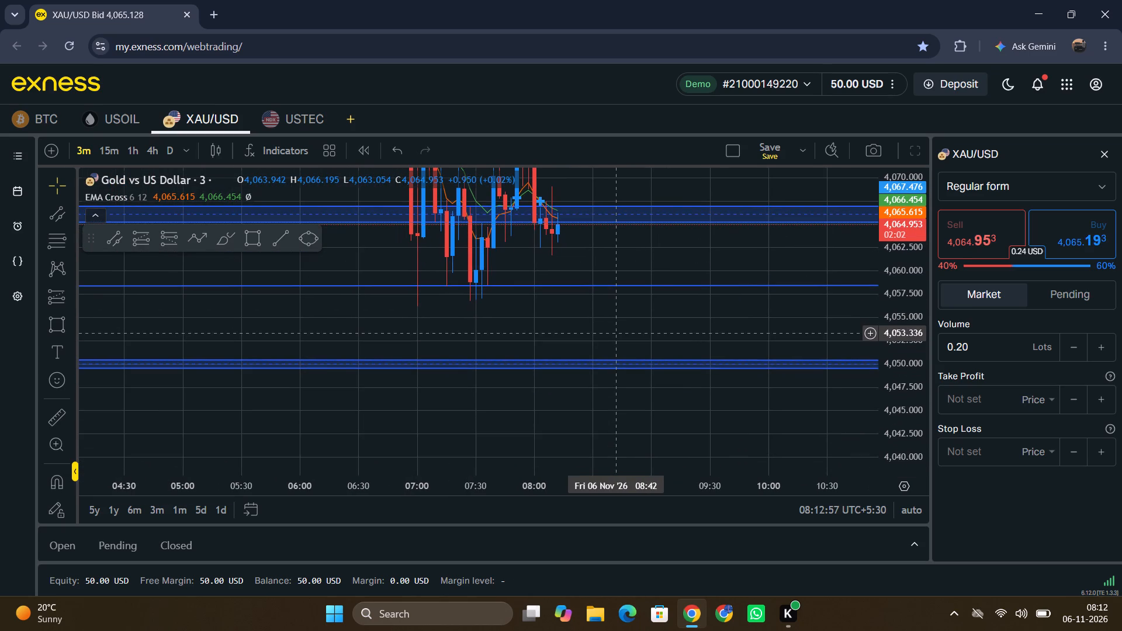